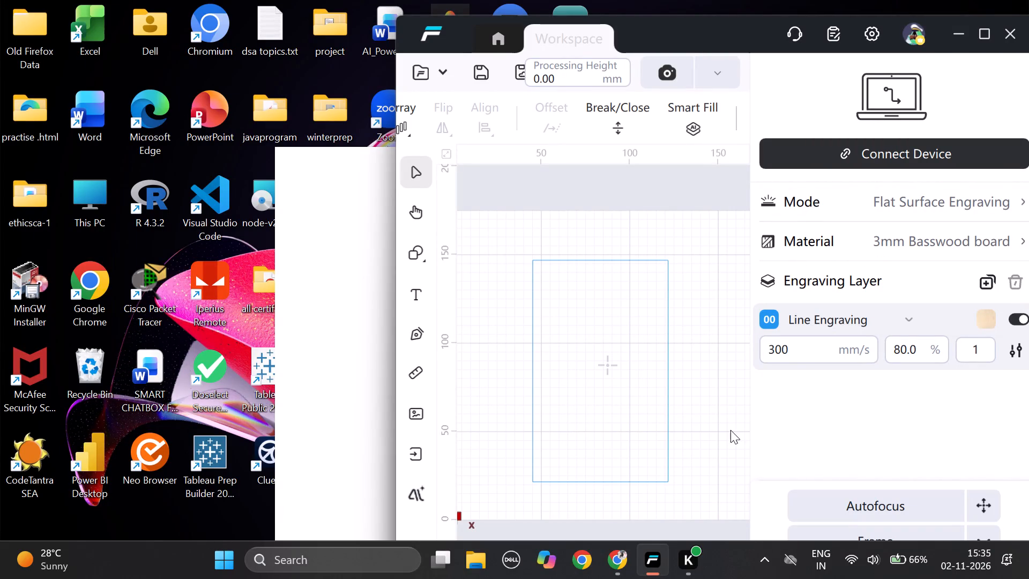
Switch to the tutorial video in Chrome and replay the part showing the rectangle's sizing, pausing at about 3:36.
click(621, 561)
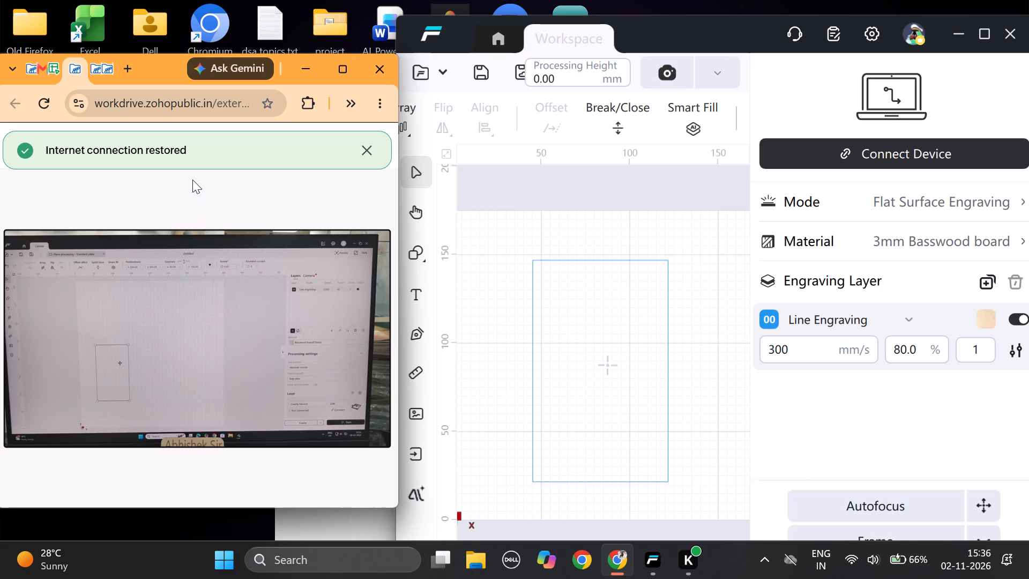
click(210, 311)
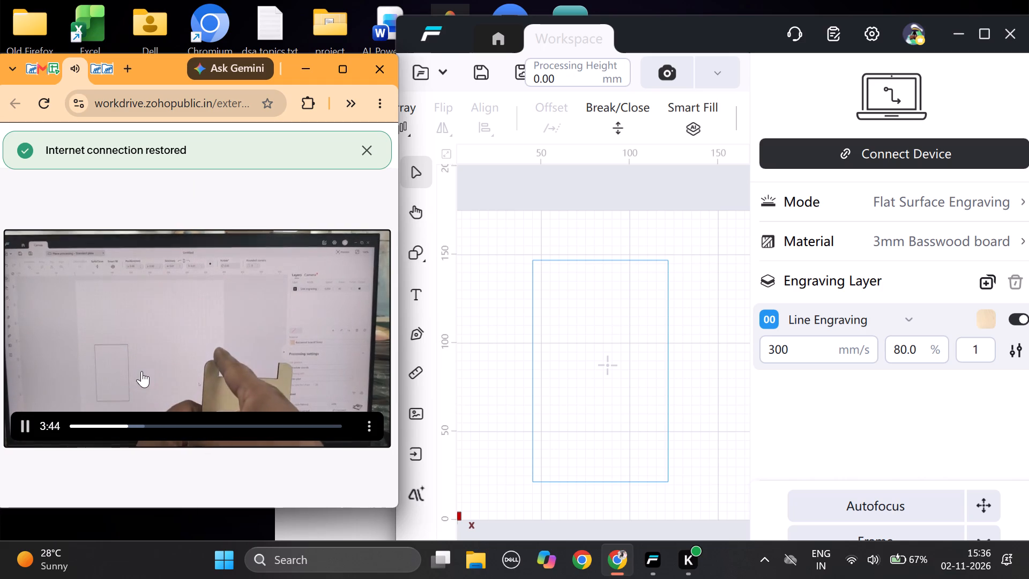
click(124, 424)
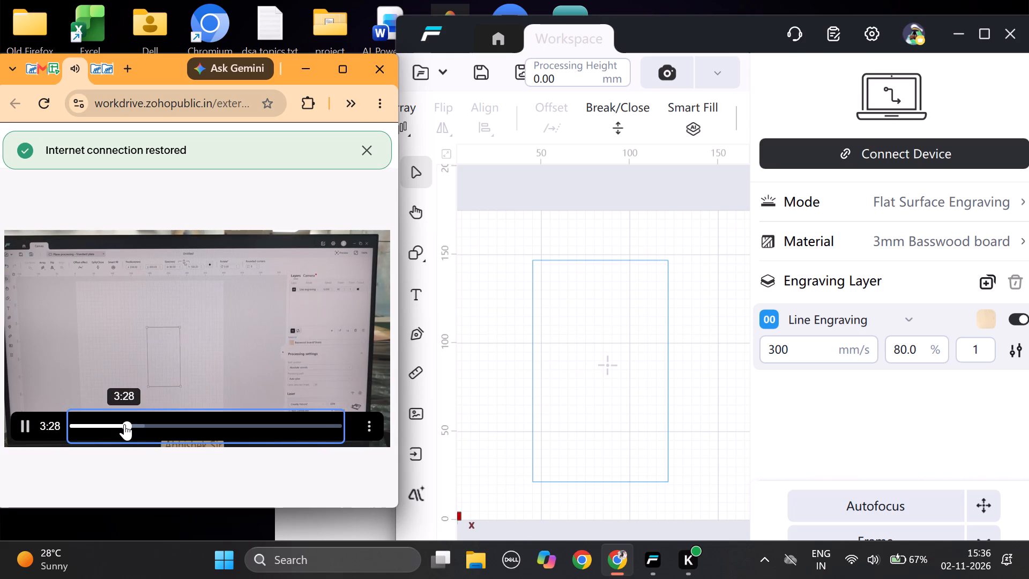
click(166, 301)
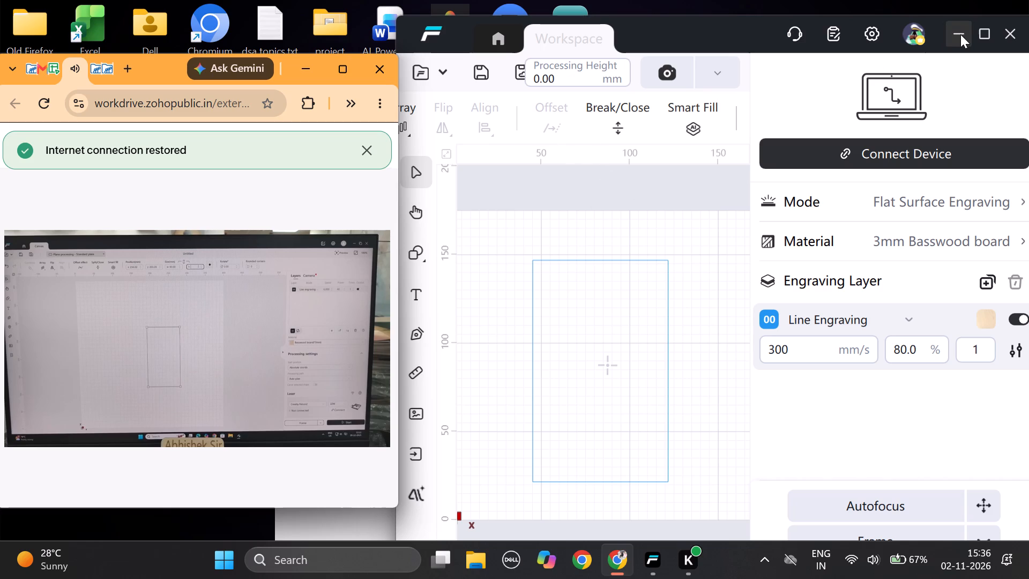
In Falcon Design Space, resize the rectangle on the canvas to 90 mm wide and 160 mm high.
click(980, 39)
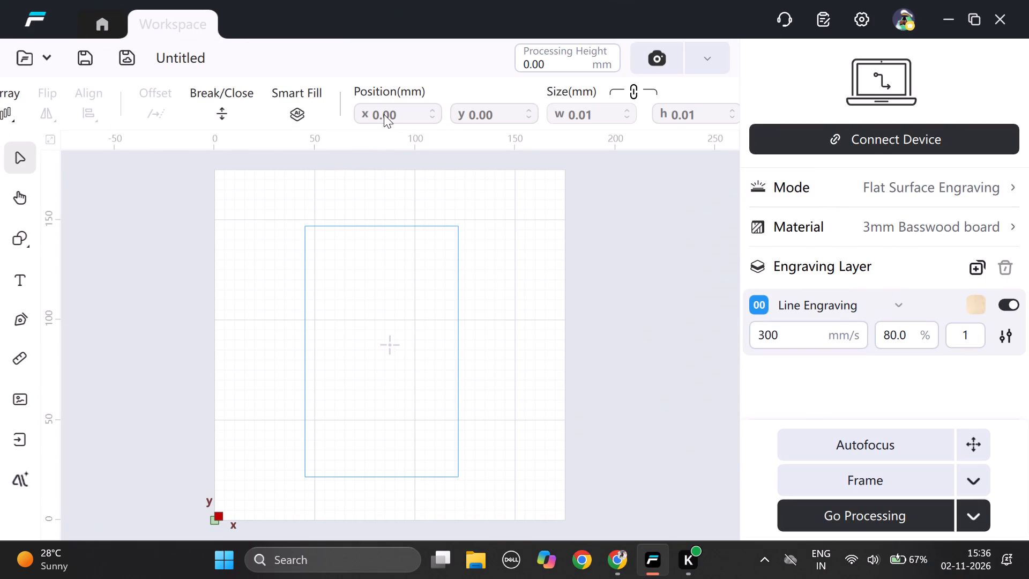
click(586, 116)
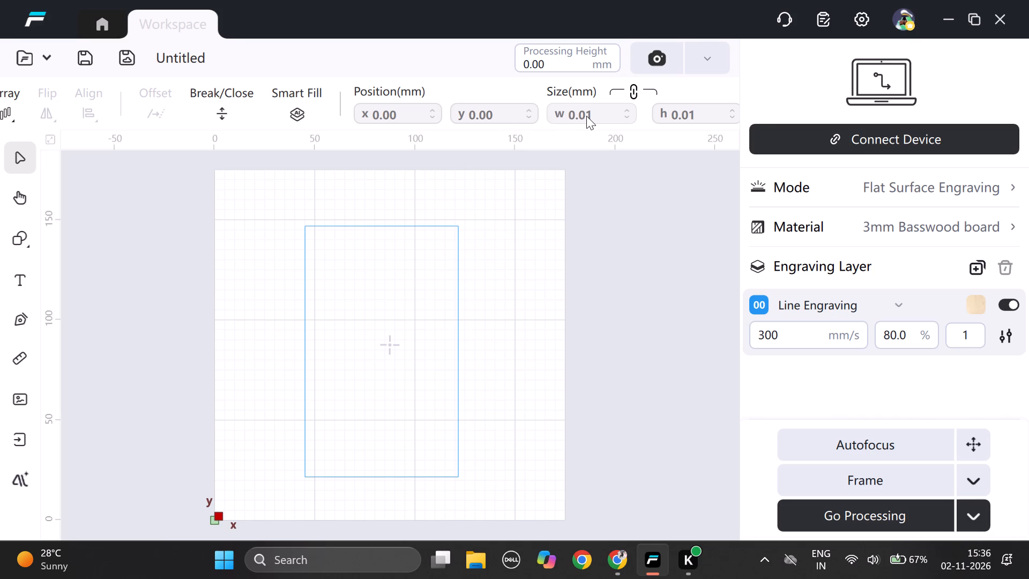
click(581, 111)
click(601, 112)
click(633, 96)
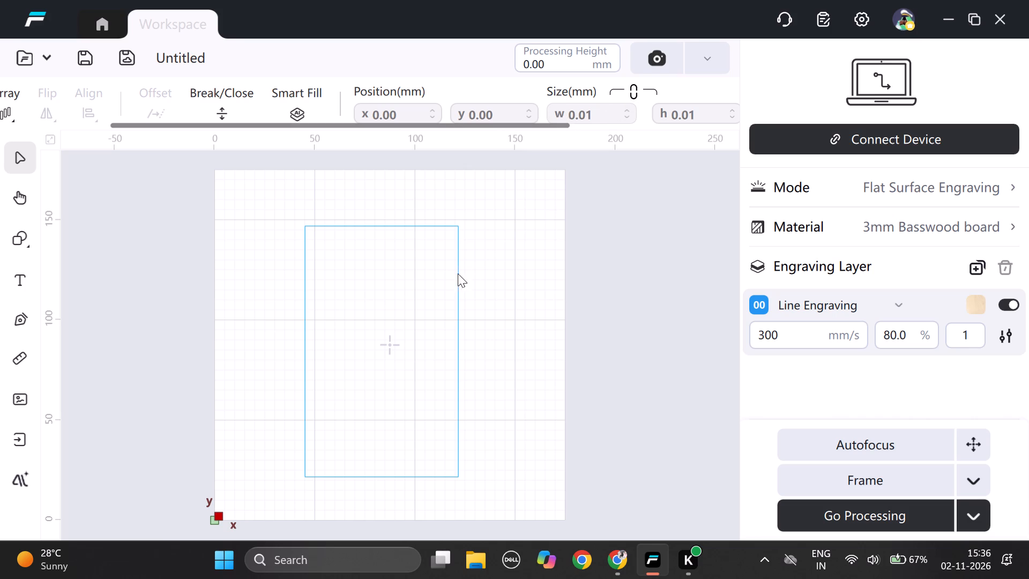
click(451, 273)
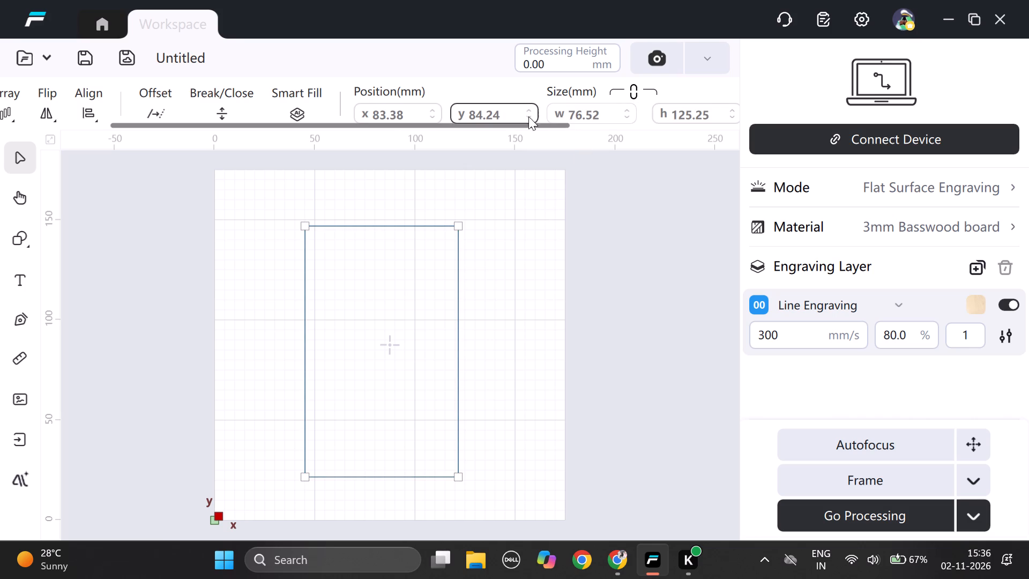
click(587, 118)
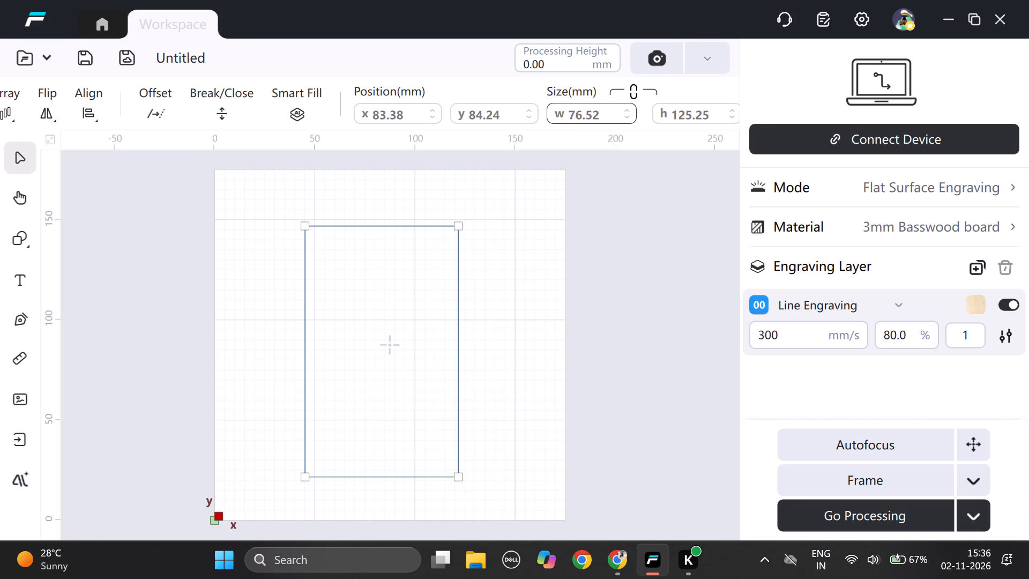
key(BackSpace)
text(90)
click(681, 118)
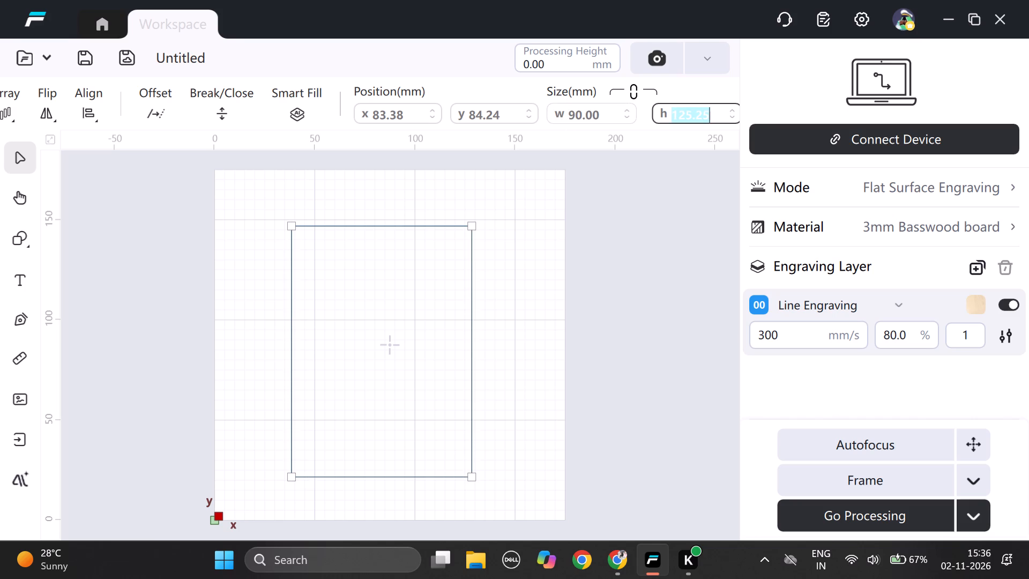
text(16)
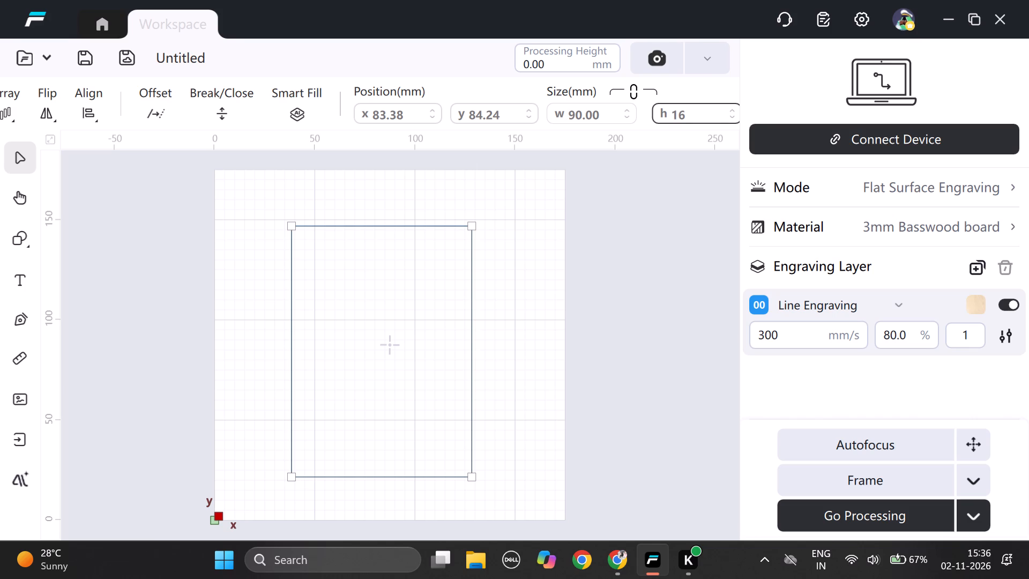
key(0)
click(967, 17)
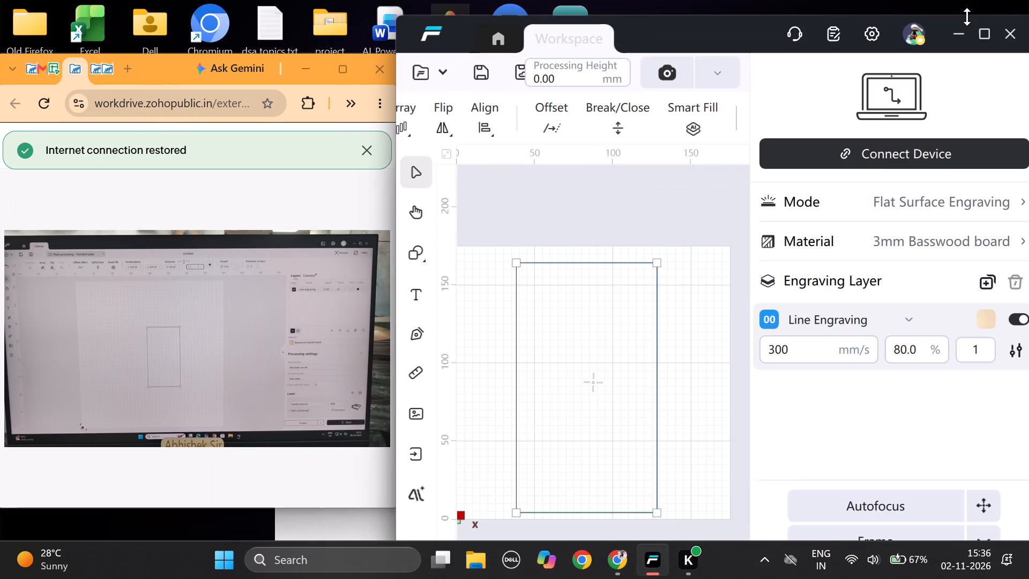
key(space)
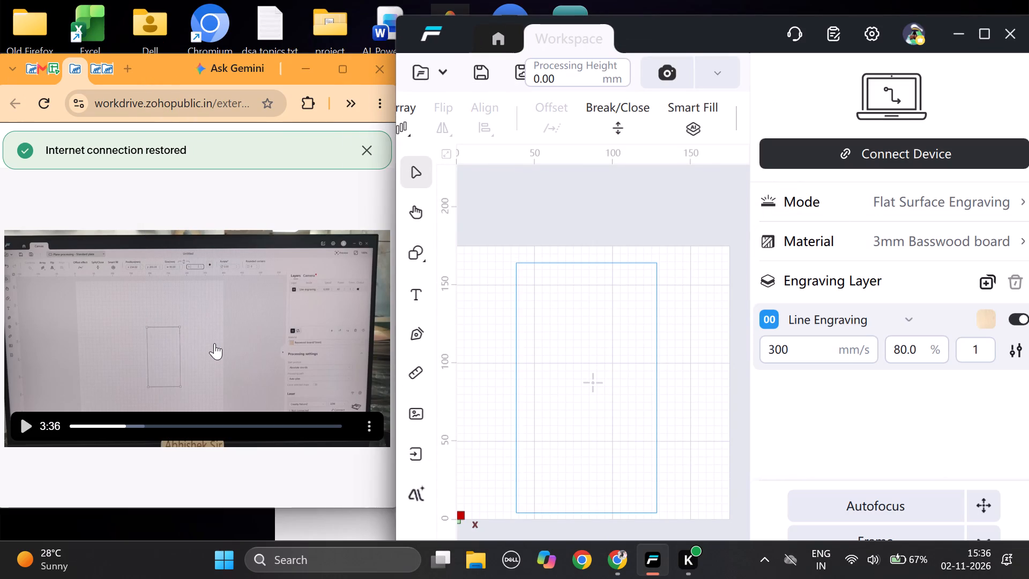
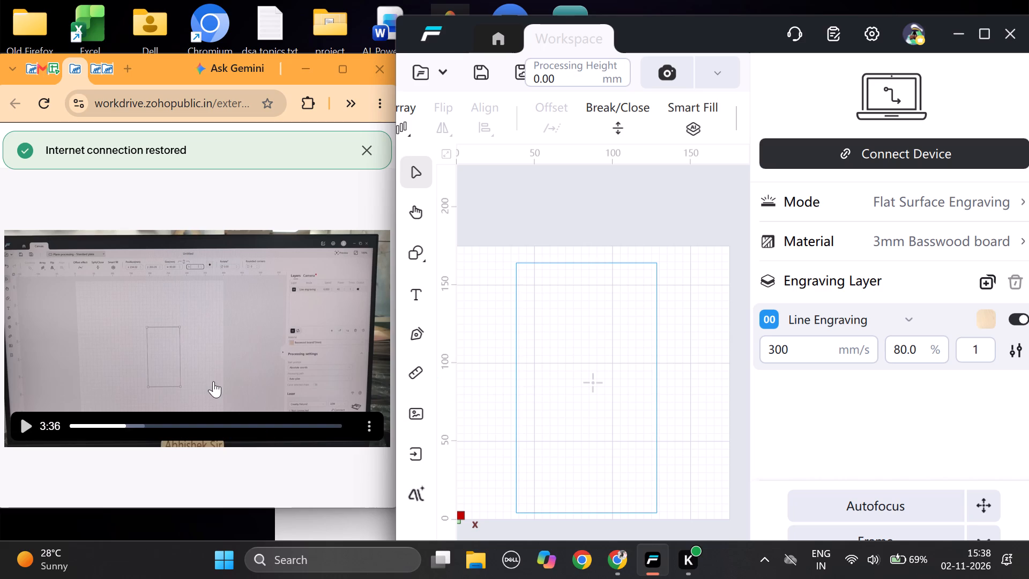
Switch to the tutorial video in Chrome, watch the part on adding a second, smaller rectangle, and pause it.
key(space)
click(141, 327)
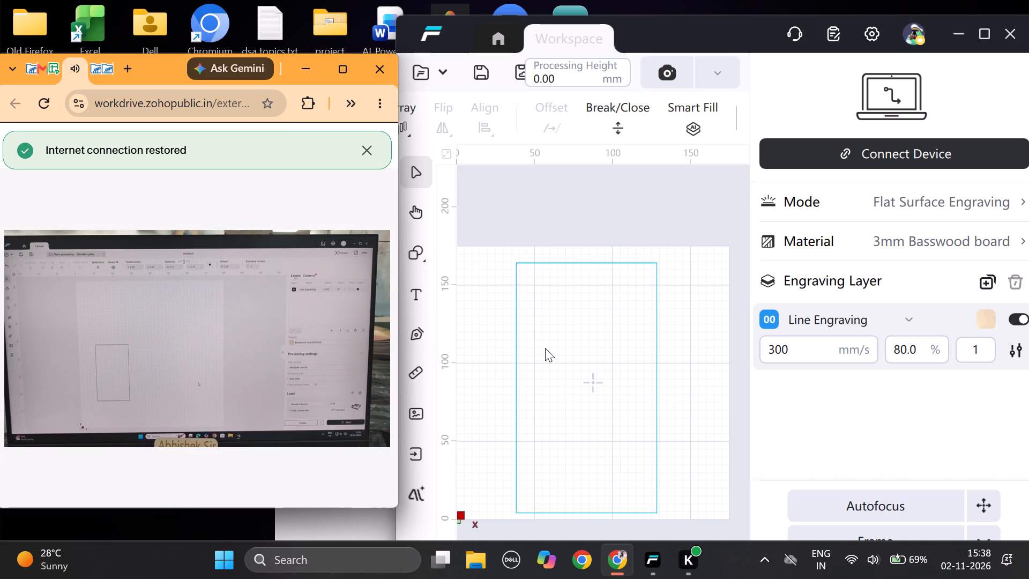
click(560, 322)
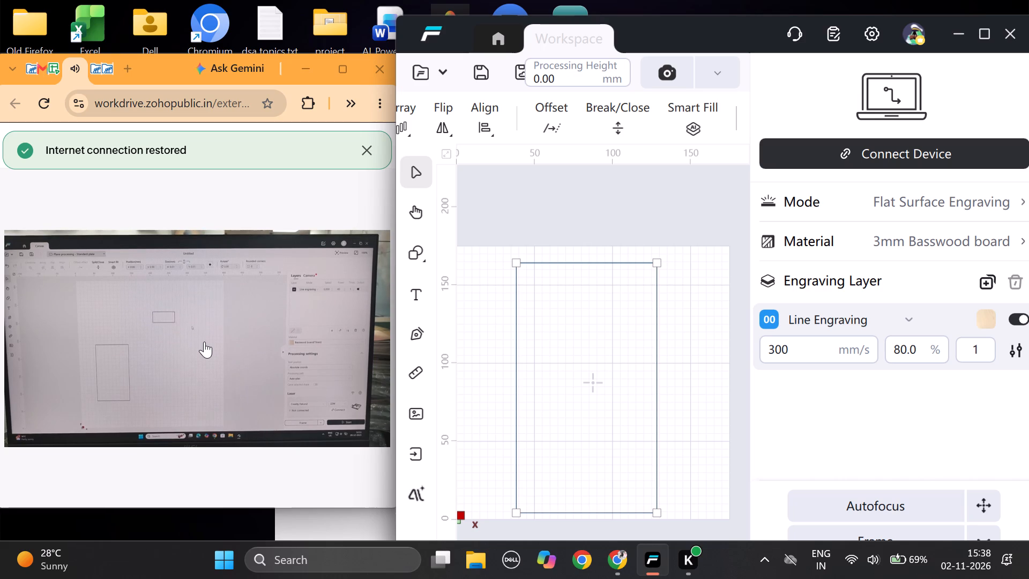
key(space)
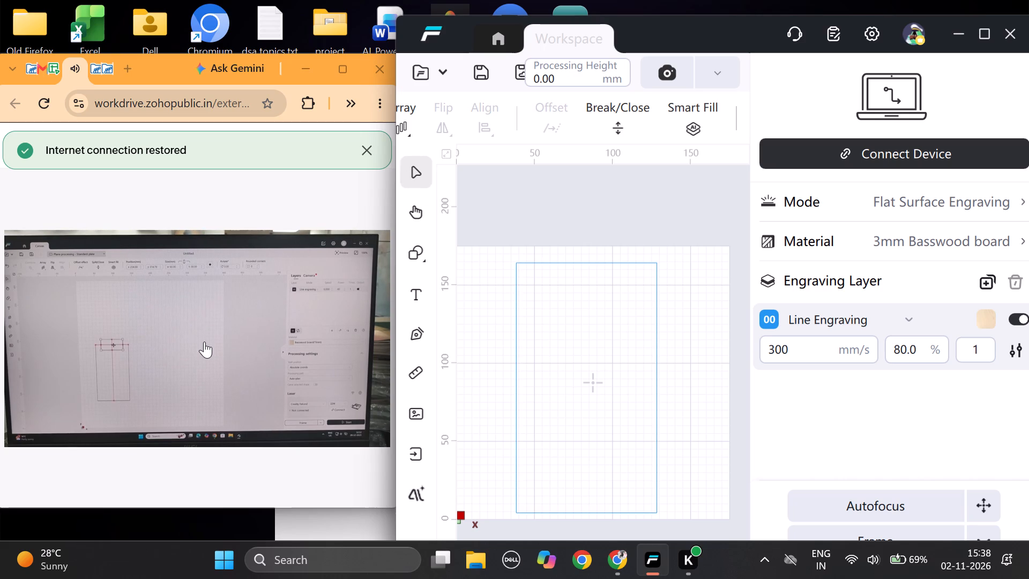
key(space)
click(154, 387)
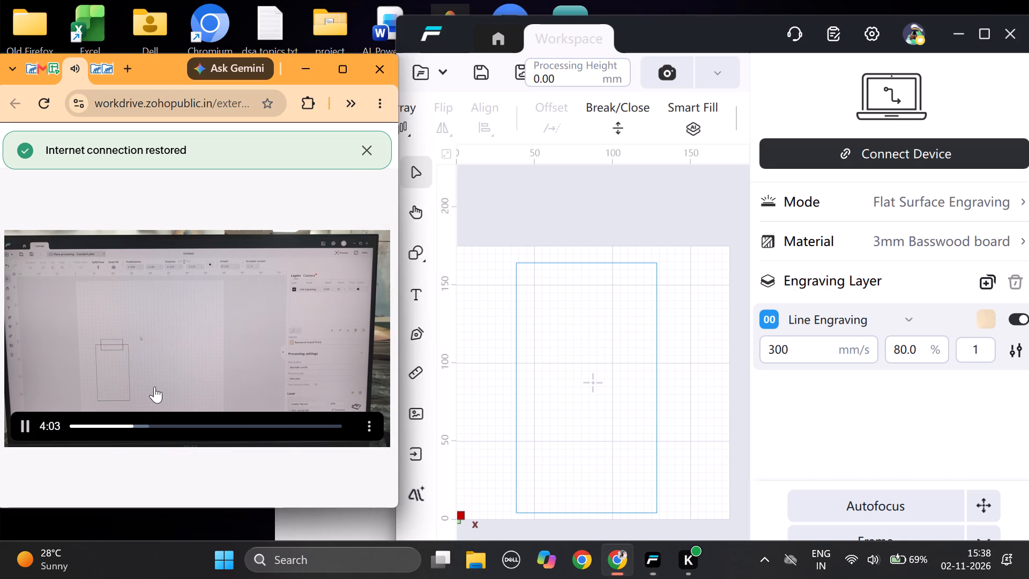
Switch back to Falcon Design Space and maximize its window.
click(555, 356)
click(982, 33)
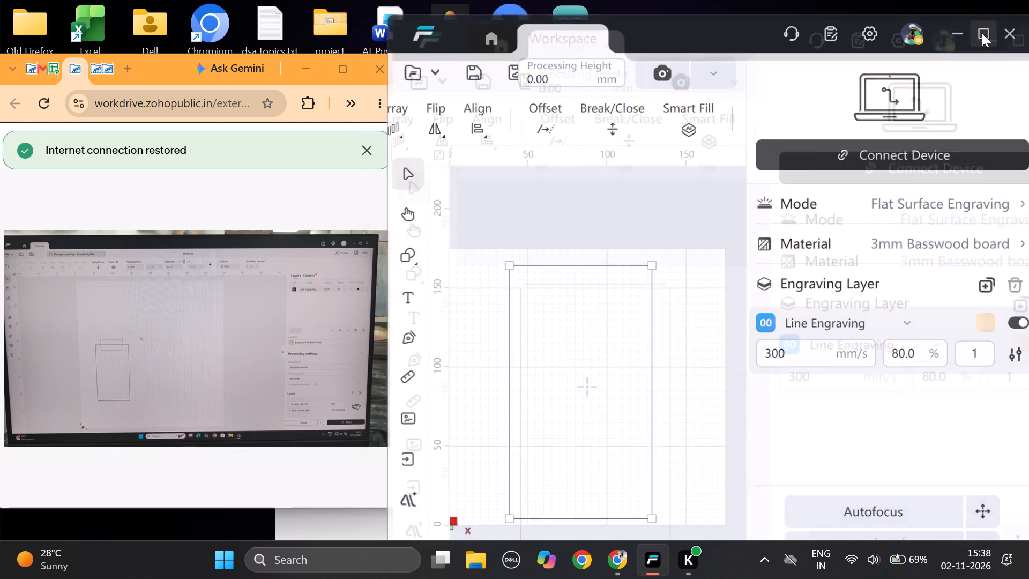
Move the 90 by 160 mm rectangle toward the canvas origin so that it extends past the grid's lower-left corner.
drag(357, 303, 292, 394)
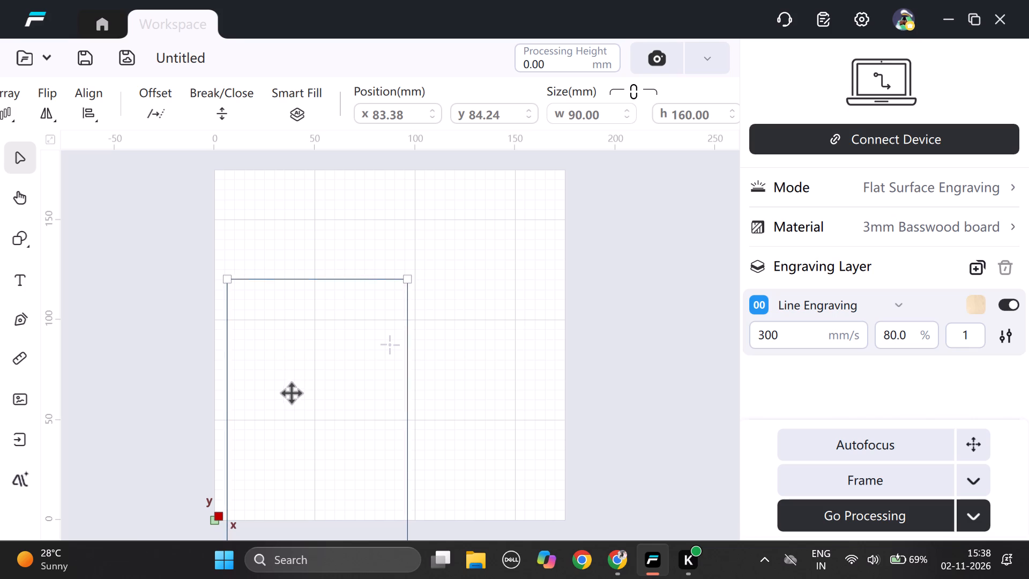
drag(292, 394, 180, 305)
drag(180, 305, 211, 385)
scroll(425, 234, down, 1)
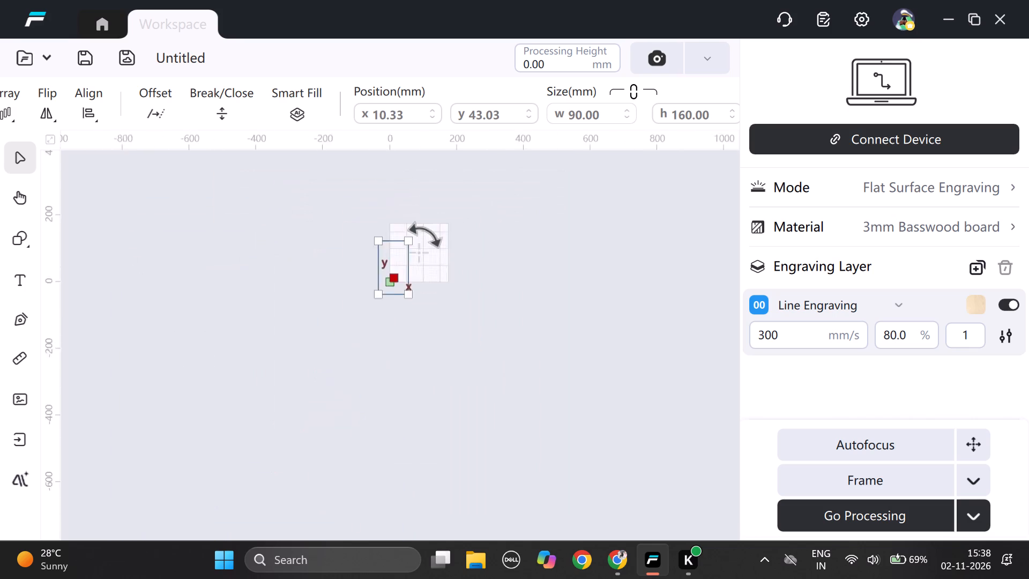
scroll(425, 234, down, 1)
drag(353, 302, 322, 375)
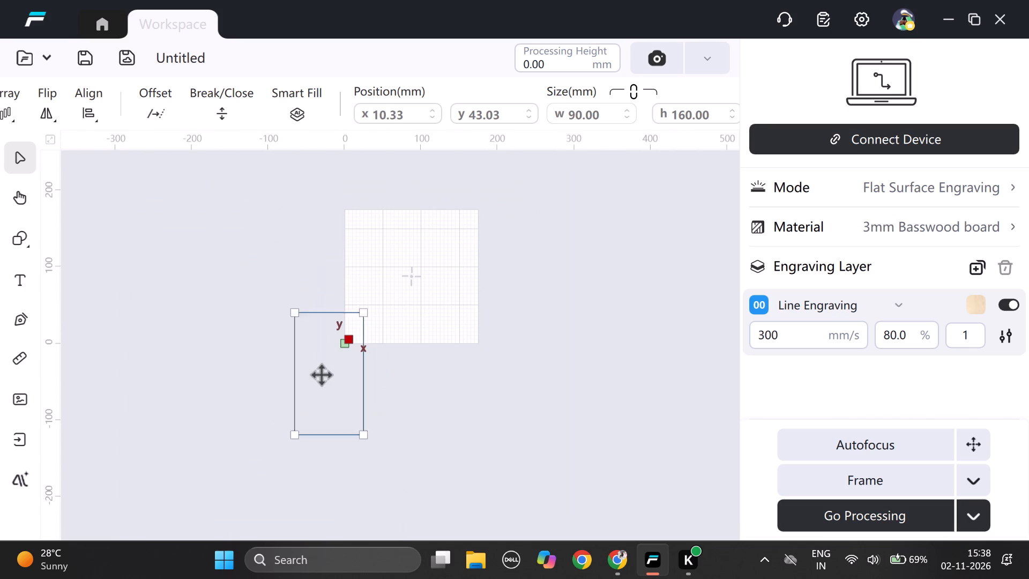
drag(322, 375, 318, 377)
Move the large rectangle back over the grid with its left side on the grid's left edge, at about X 45, Y 43 mm.
double_click(413, 286)
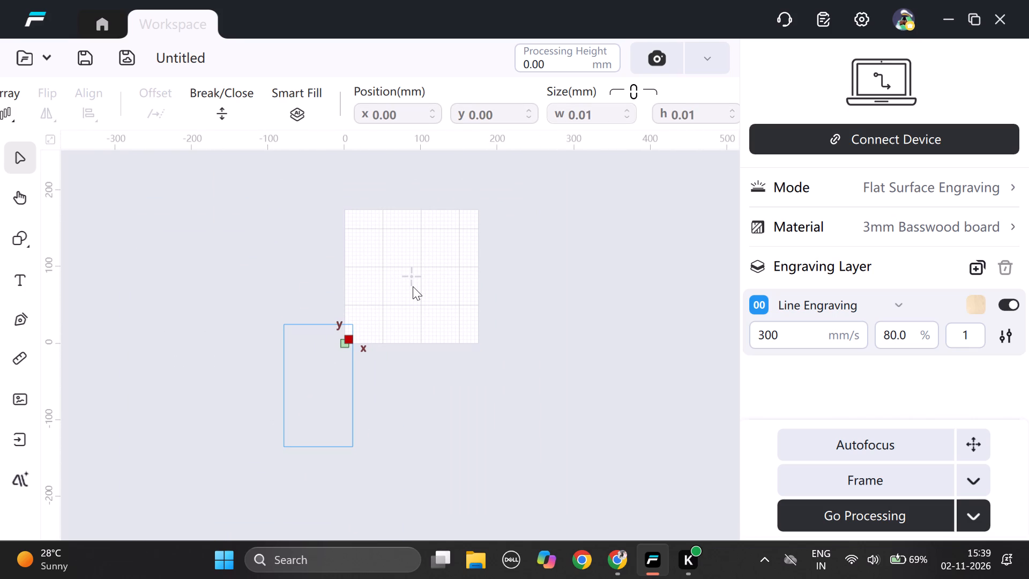
ctrl+scroll(413, 286, up, 6)
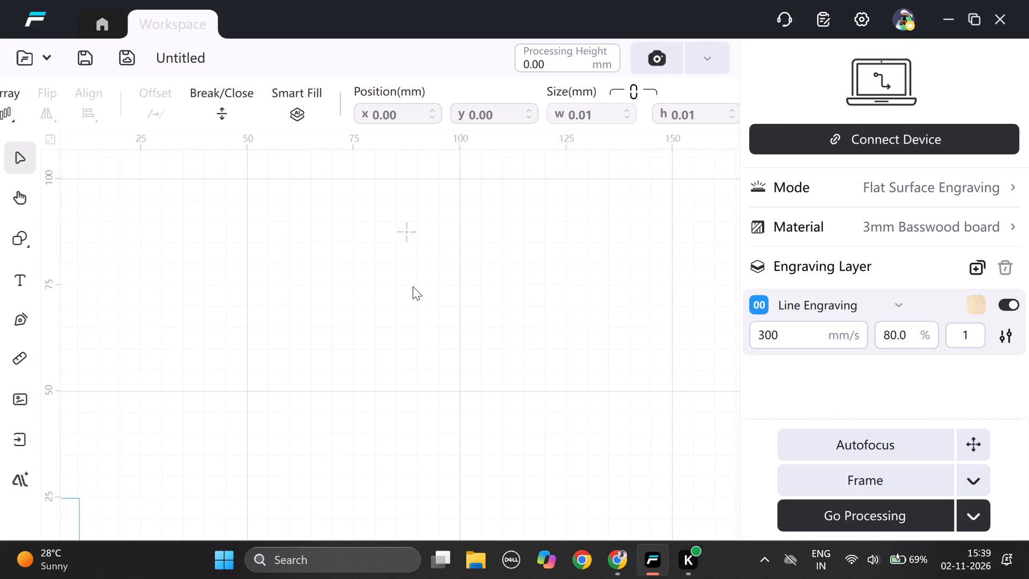
ctrl+scroll(413, 286, down, 9)
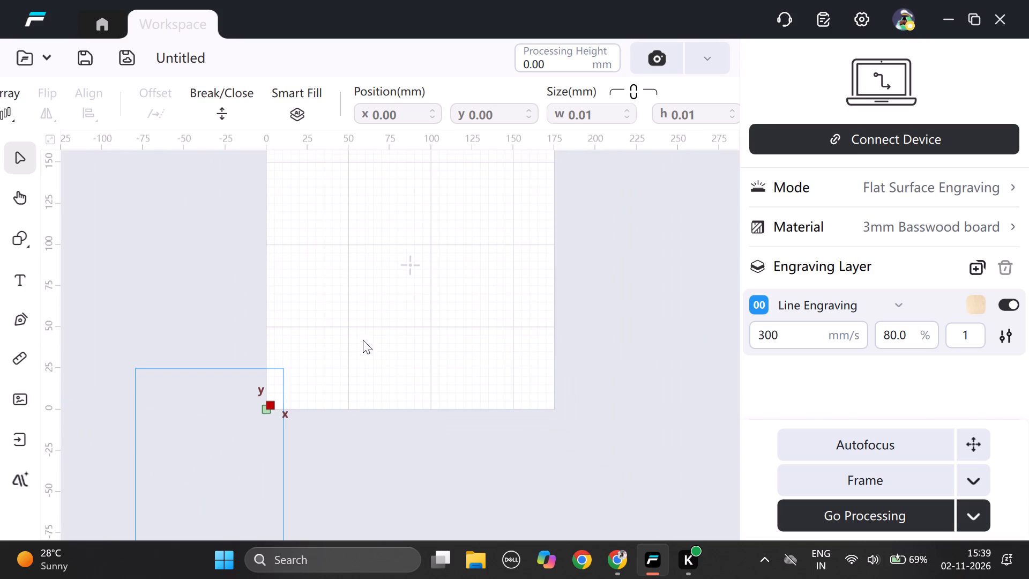
drag(186, 468, 309, 276)
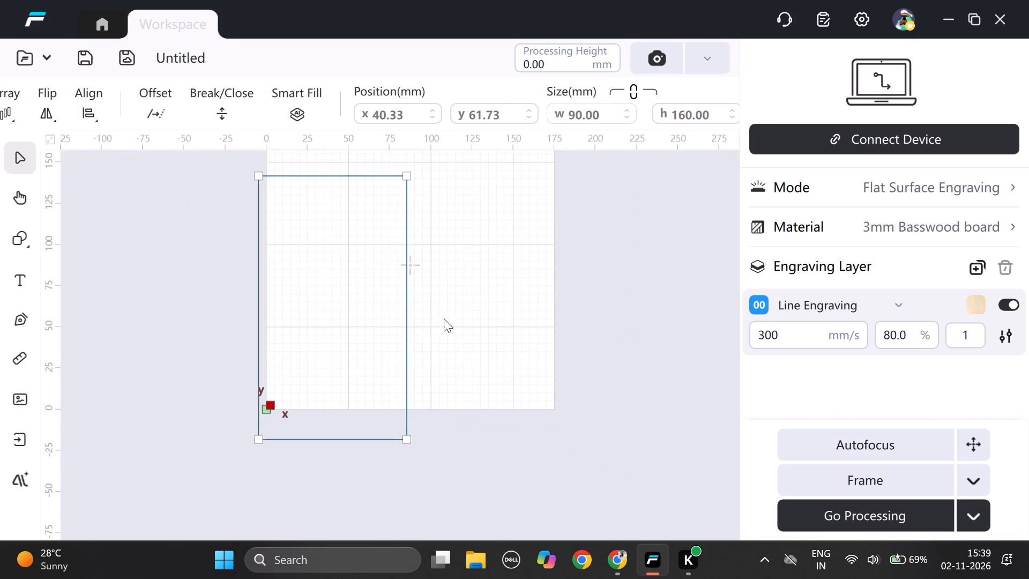
scroll(462, 322, up, 1)
ctrl+scroll(462, 322, down, 3)
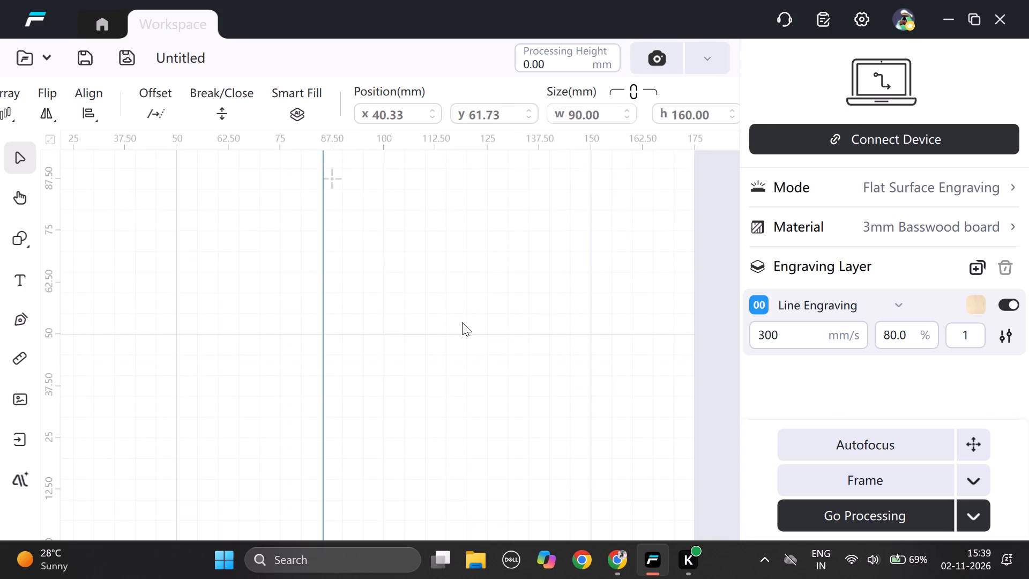
ctrl+scroll(462, 322, down, 5)
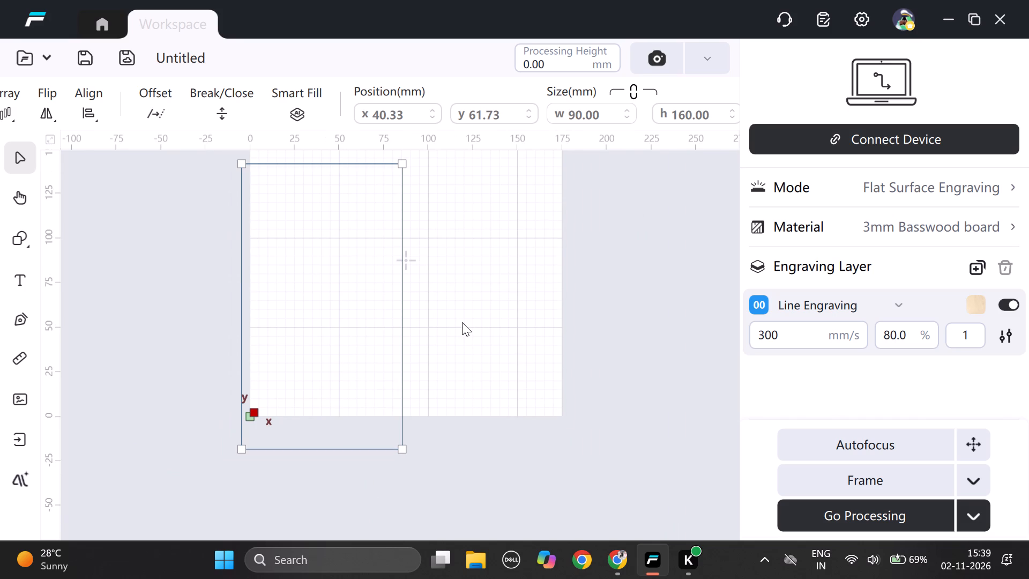
scroll(462, 322, up, 1)
ctrl+scroll(462, 322, down, 6)
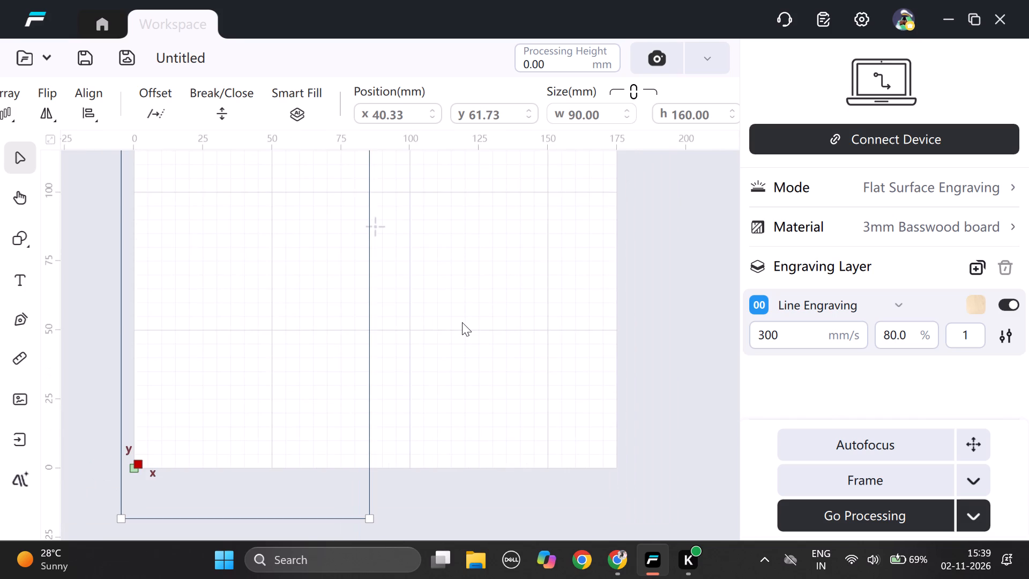
ctrl+scroll(462, 322, down, 4)
ctrl+scroll(348, 306, down, 1)
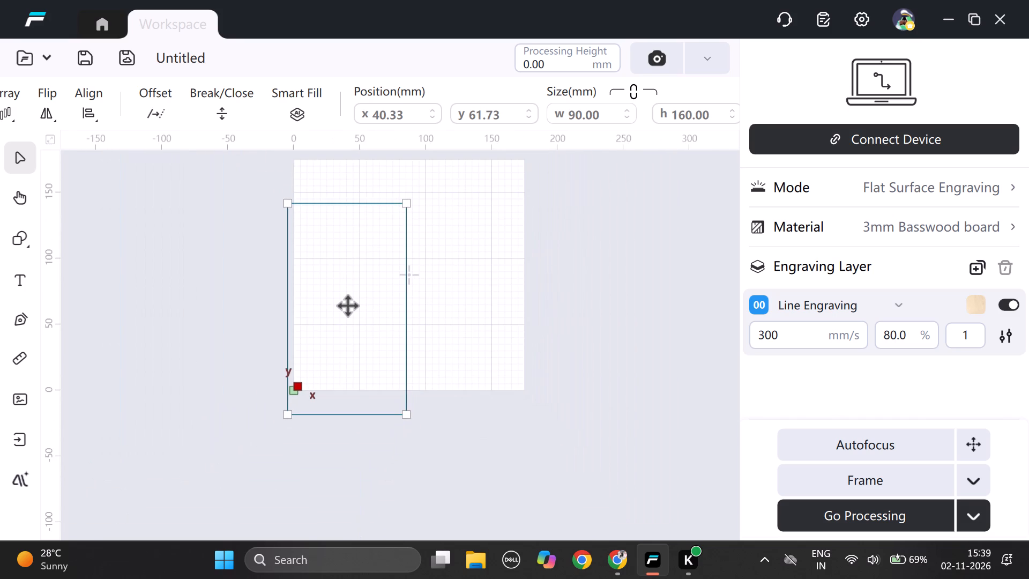
ctrl+scroll(348, 306, down, 2)
drag(366, 262, 373, 282)
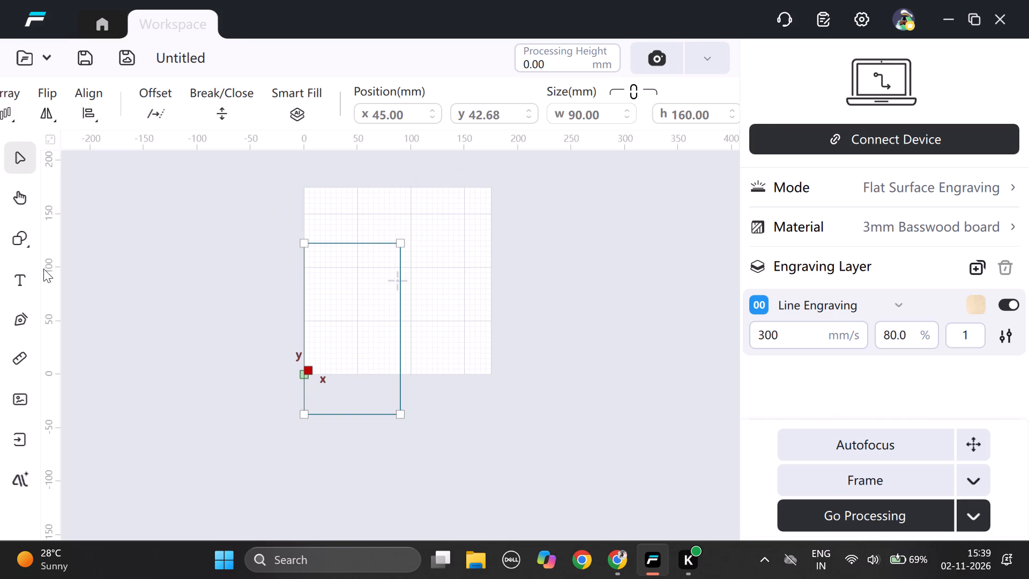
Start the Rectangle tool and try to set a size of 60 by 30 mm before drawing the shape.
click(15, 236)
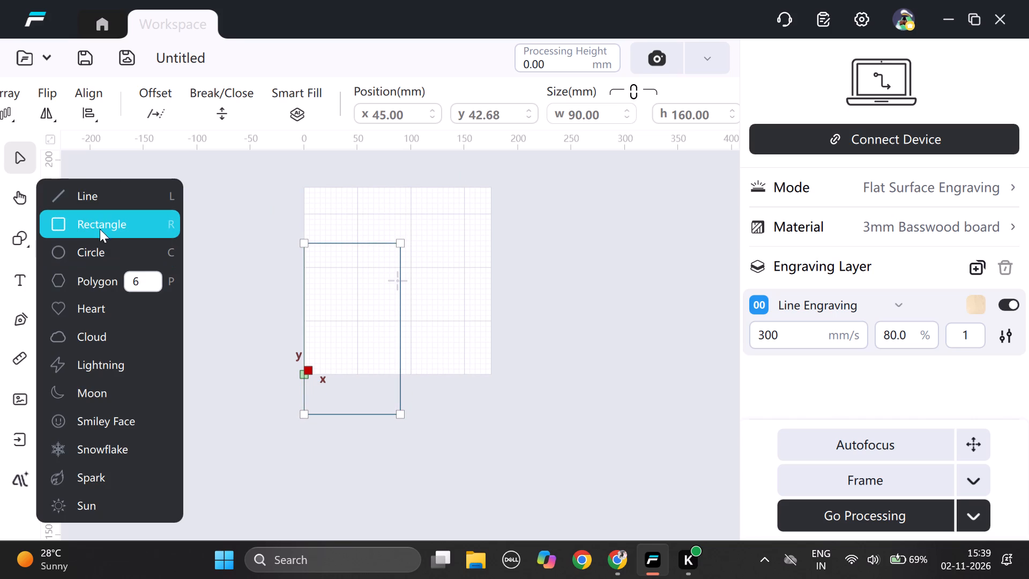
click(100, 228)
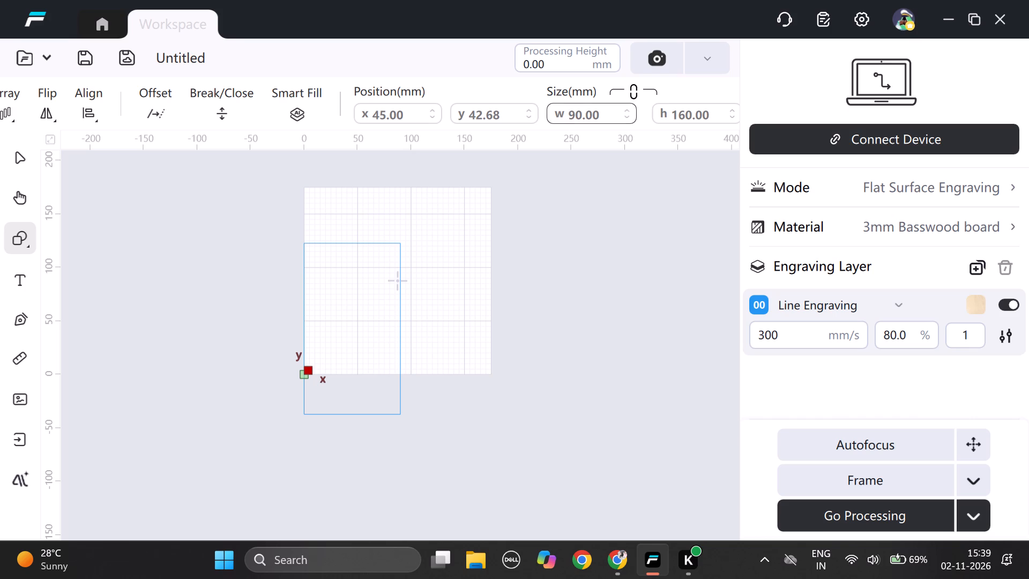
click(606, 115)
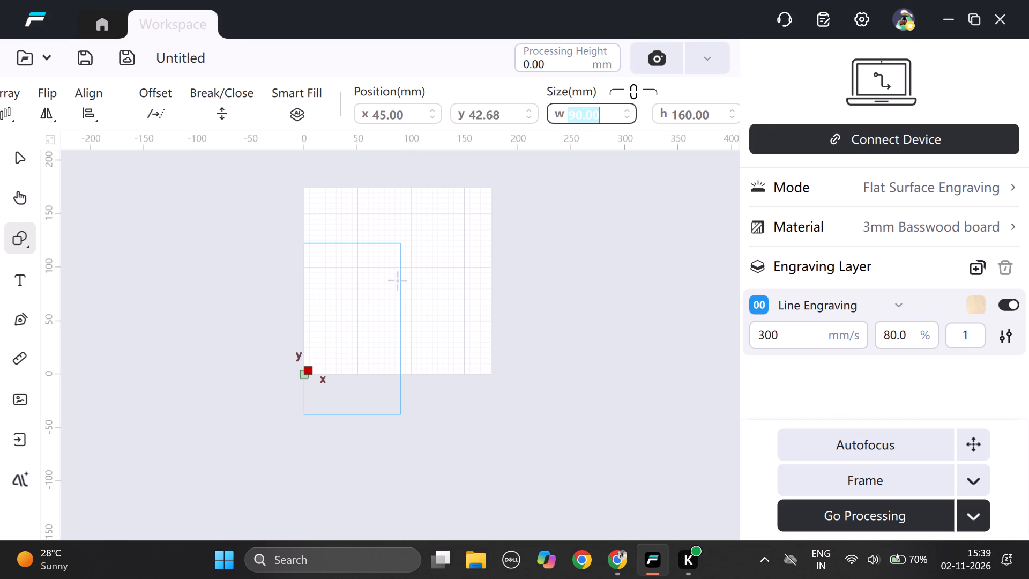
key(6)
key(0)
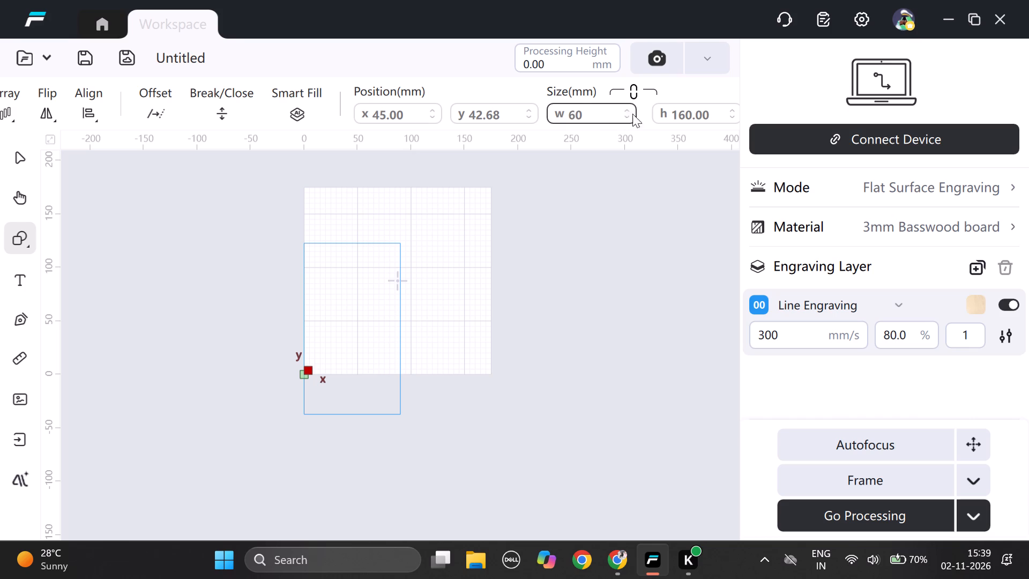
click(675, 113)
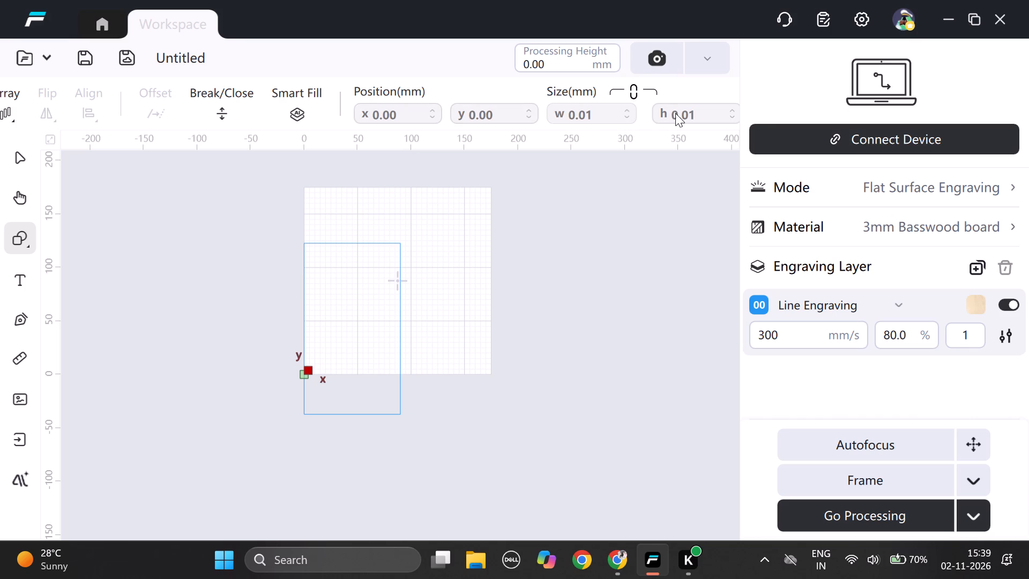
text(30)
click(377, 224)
Draw a second rectangle about 55 mm wide and 18 mm high, above and to the right of the large rectangle.
scroll(479, 250, up, 1)
ctrl+scroll(479, 250, down, 5)
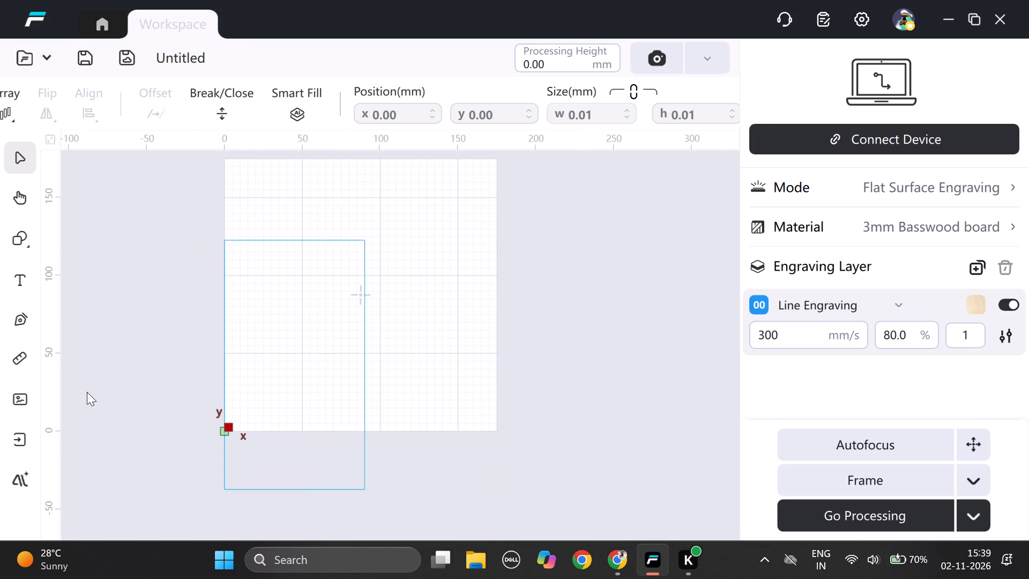
click(13, 233)
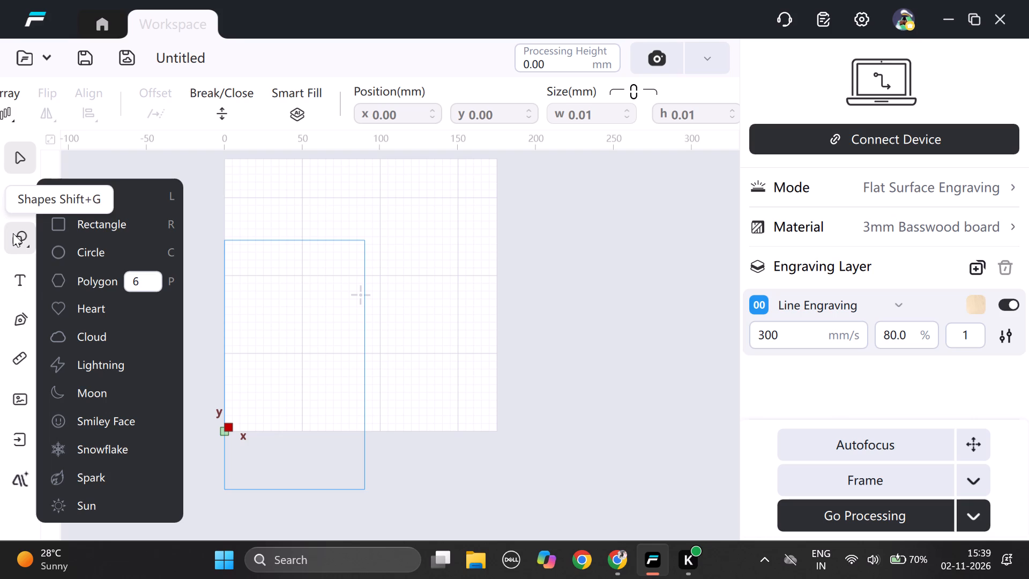
click(102, 229)
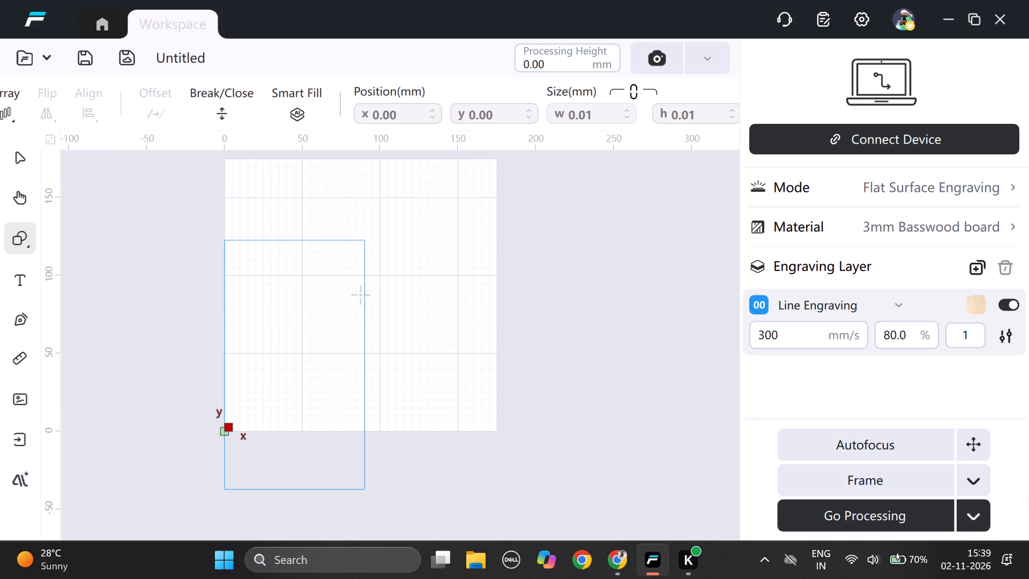
drag(374, 211, 435, 253)
drag(435, 253, 459, 239)
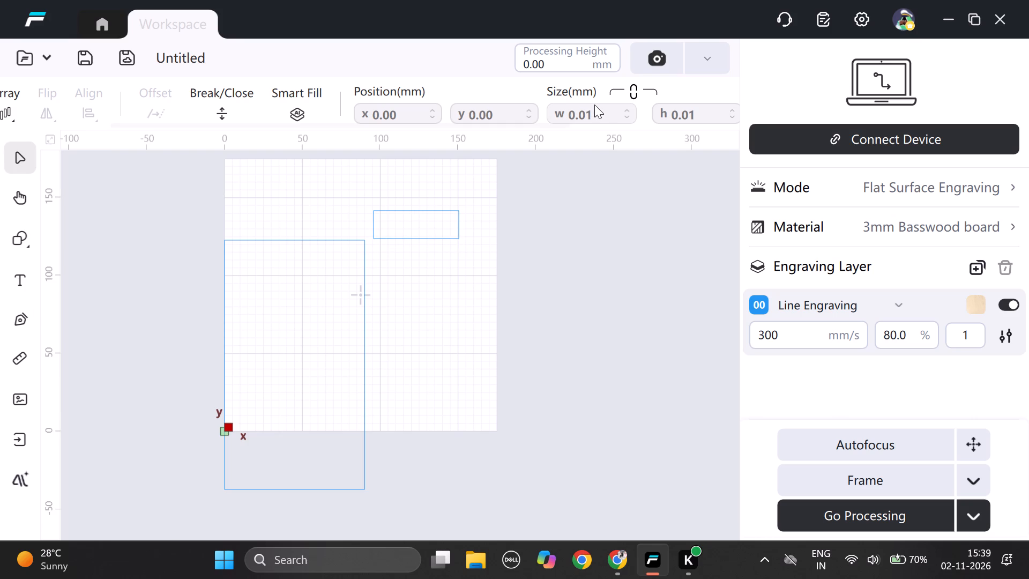
Set the small upper rectangle's size to 60 mm wide and 30 mm high.
click(599, 110)
click(590, 116)
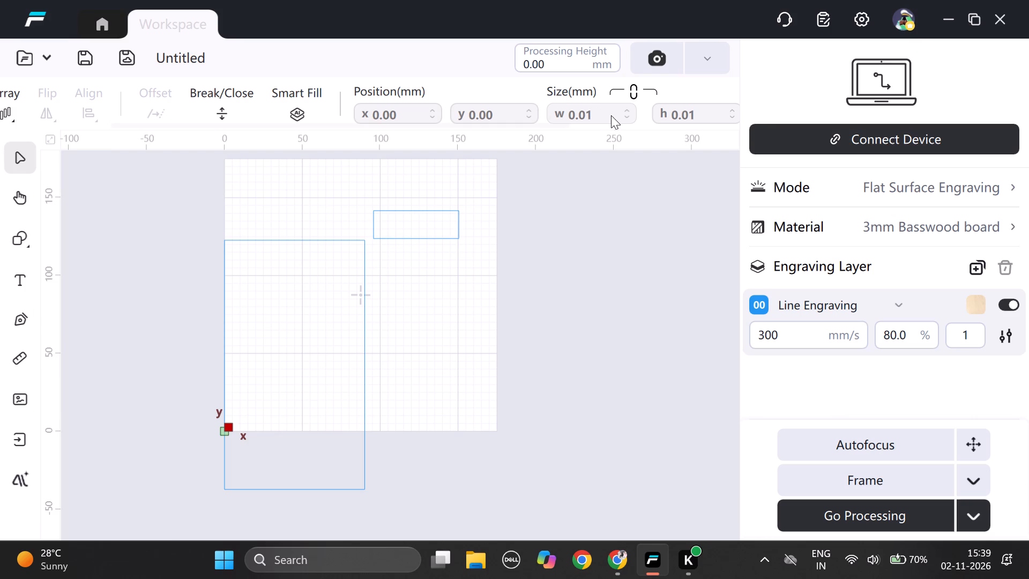
click(616, 114)
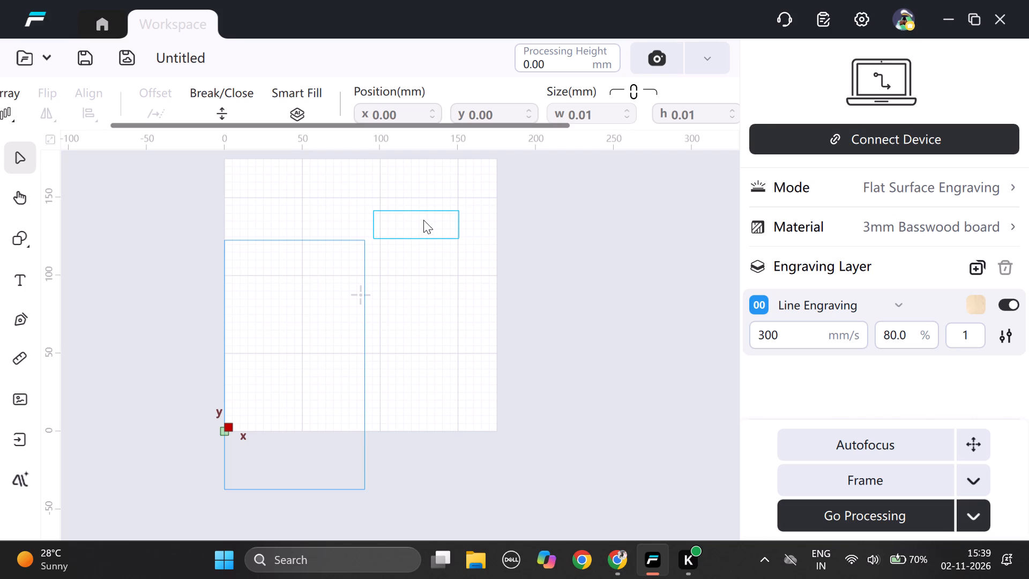
click(423, 220)
click(601, 108)
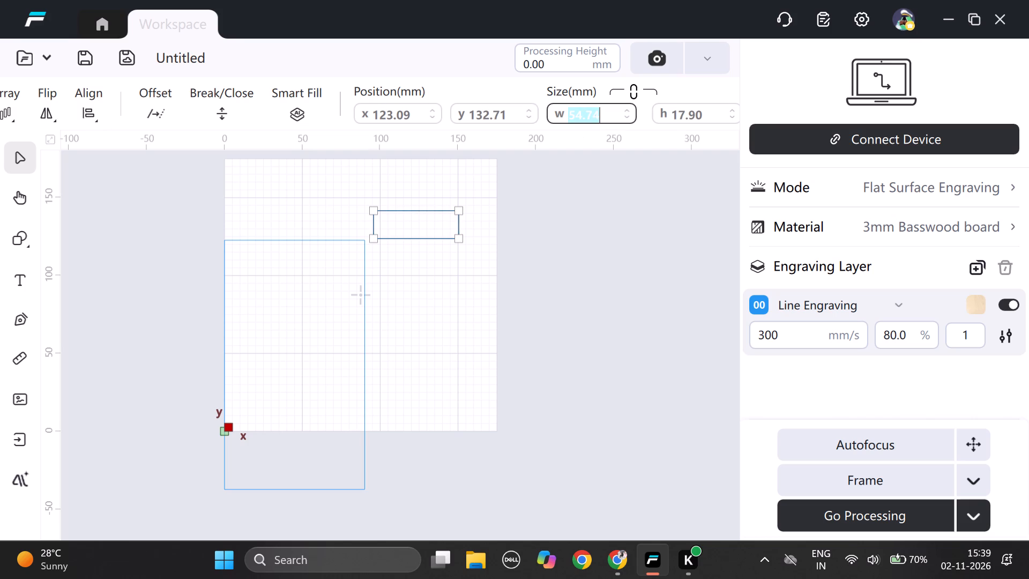
text(60)
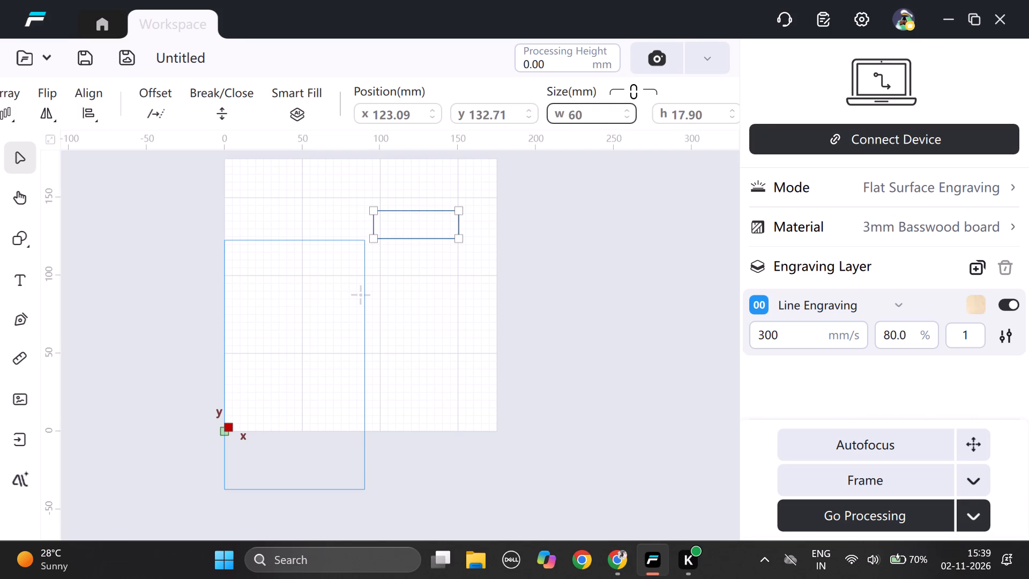
click(674, 108)
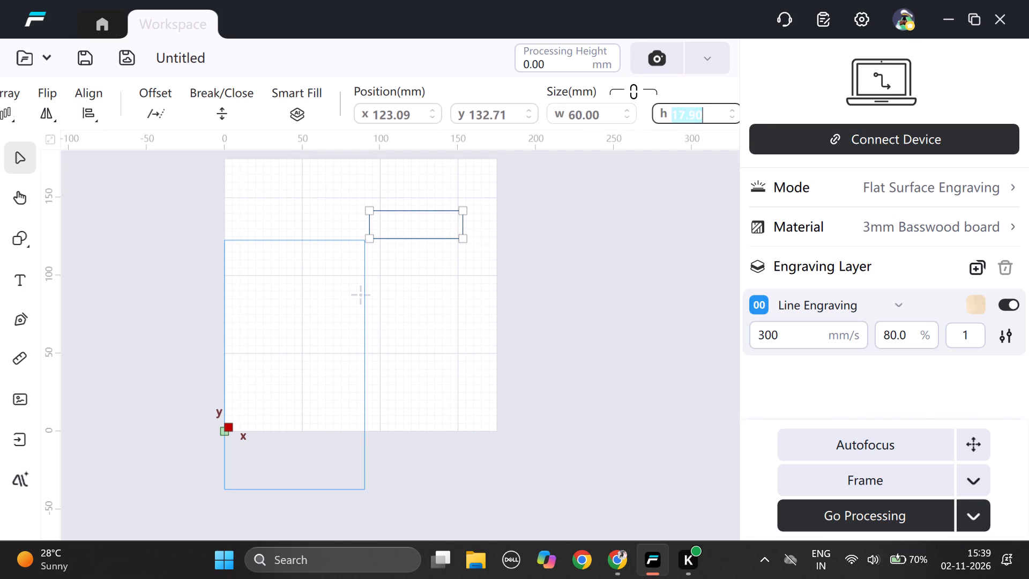
text(30)
click(415, 279)
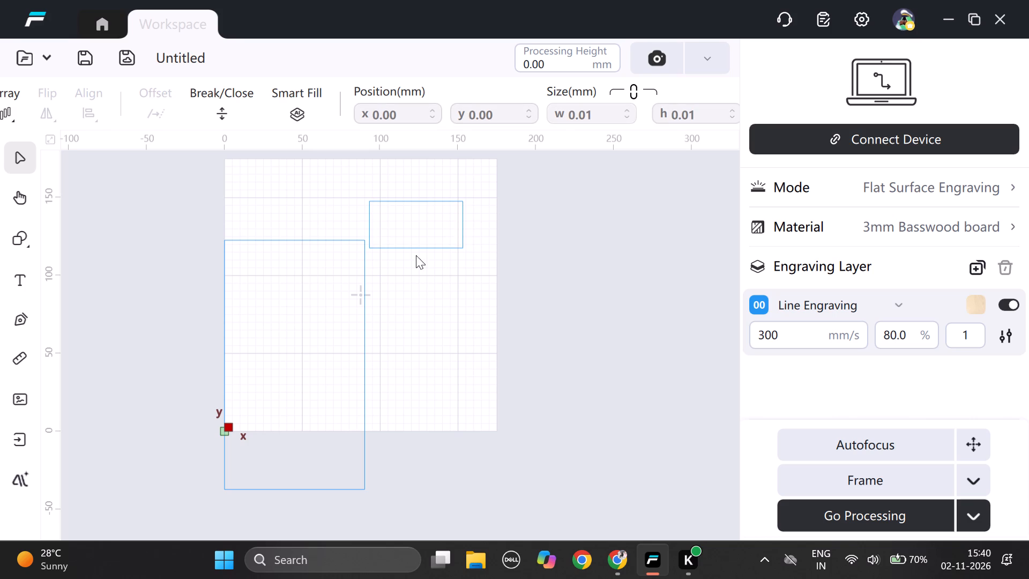
Move the 90 by 160 mm rectangle away from the grid's edge to about X 66, Y 29 mm.
drag(306, 295, 339, 316)
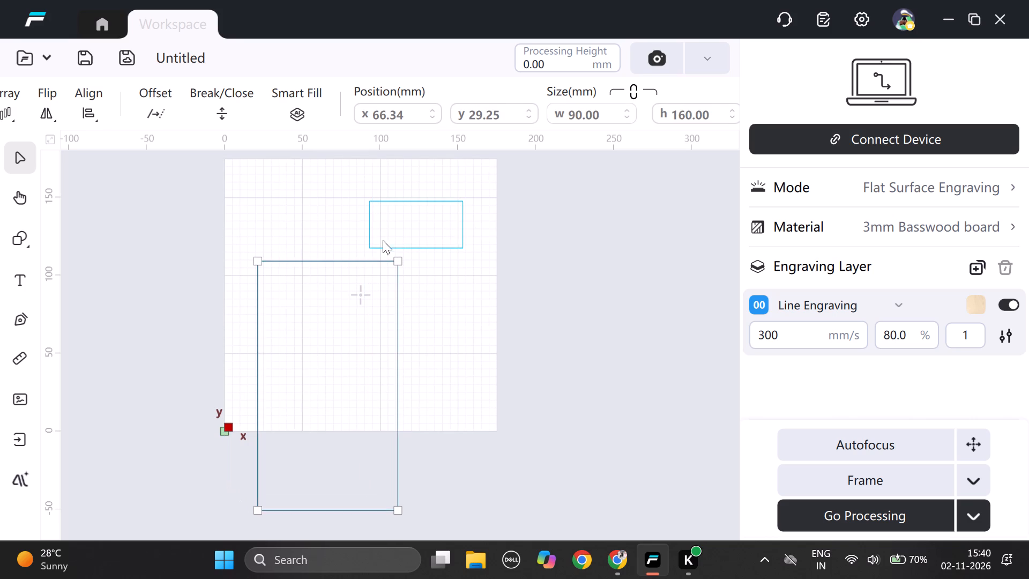
Move the 60 by 30 mm rectangle so its centre sits on the midpoint of the large rectangle's top edge, about X 66, Y 109 mm.
drag(409, 224, 327, 237)
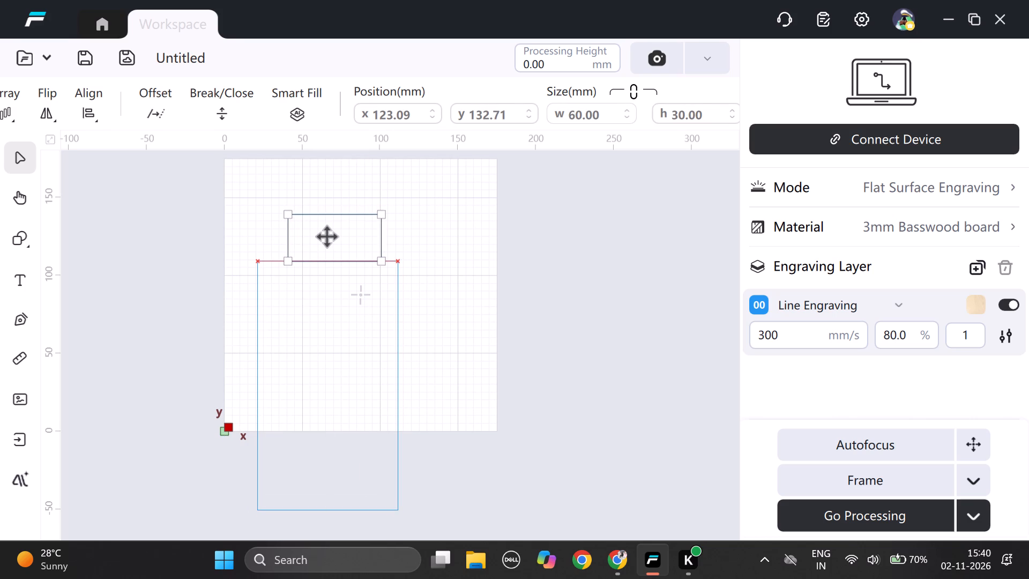
drag(327, 237, 322, 237)
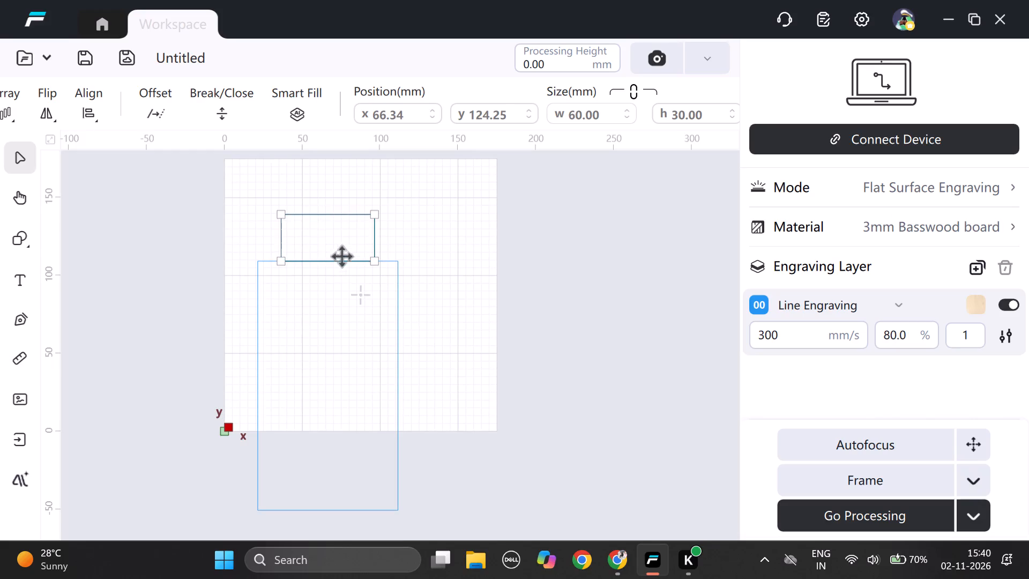
drag(324, 238, 326, 262)
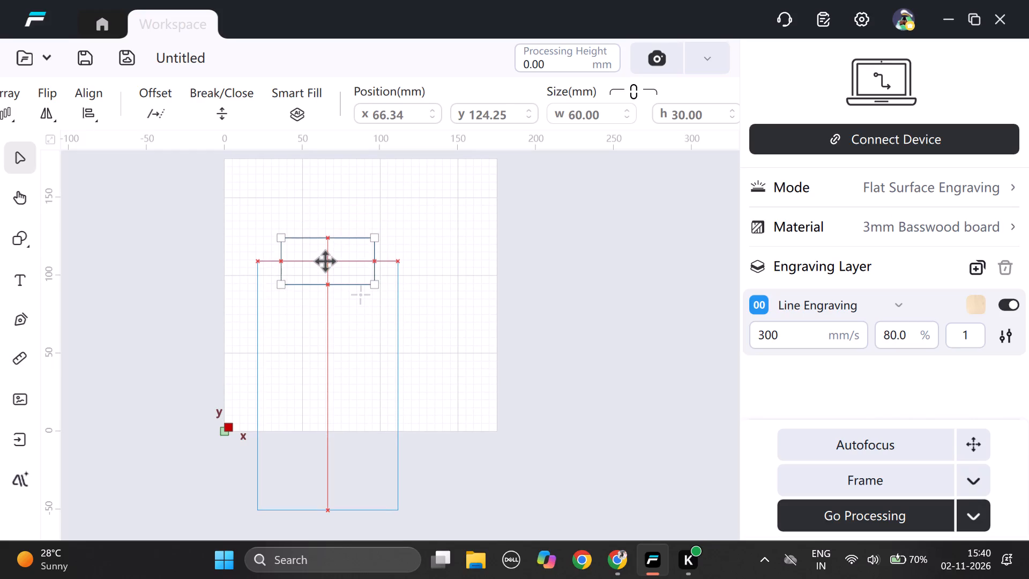
drag(326, 262, 326, 262)
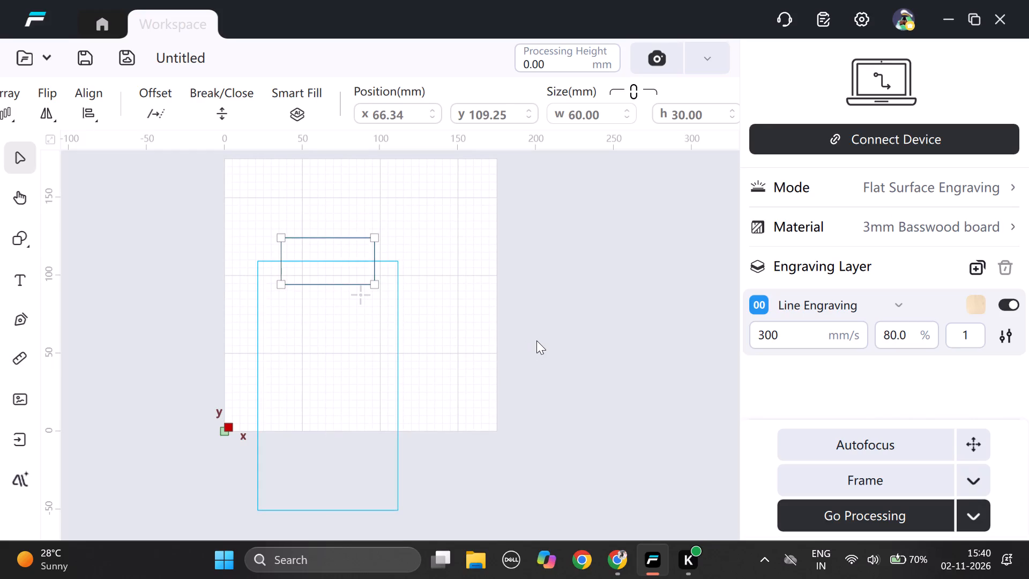
Minimize the design workspace window.
click(943, 12)
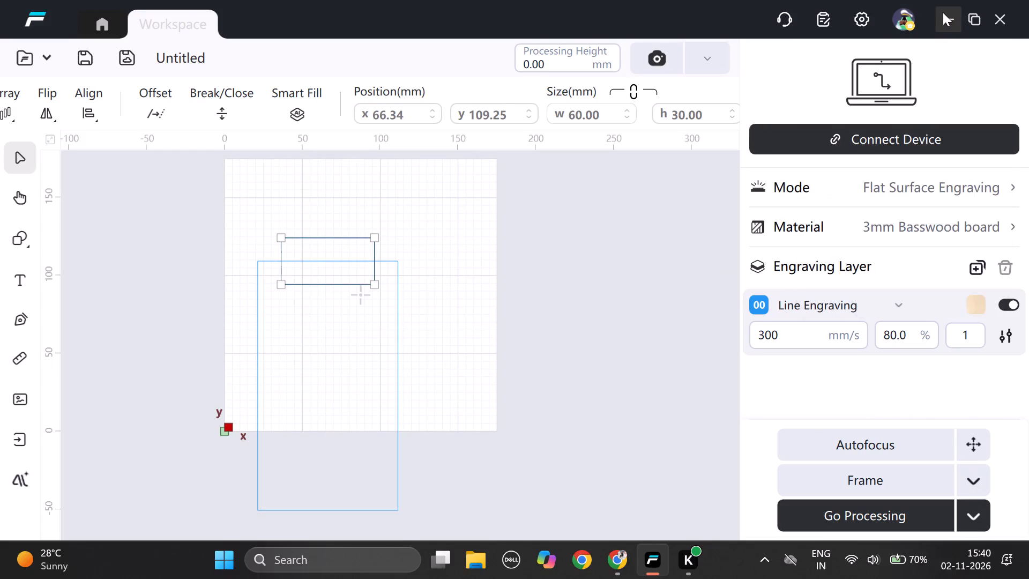
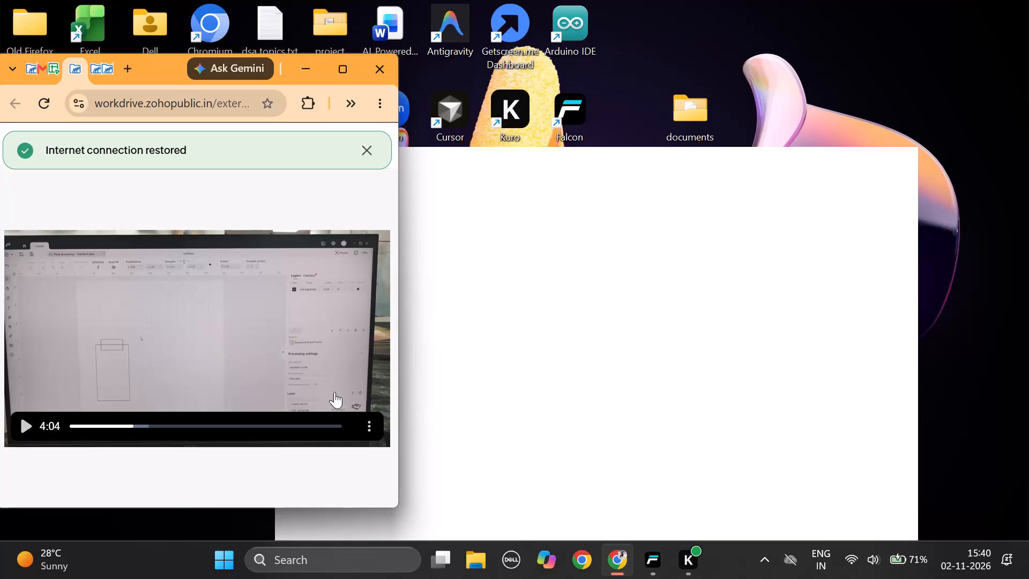
Set the design workspace beside the tutorial video and watch from 4:04 to see how the two rectangles are combined.
click(657, 561)
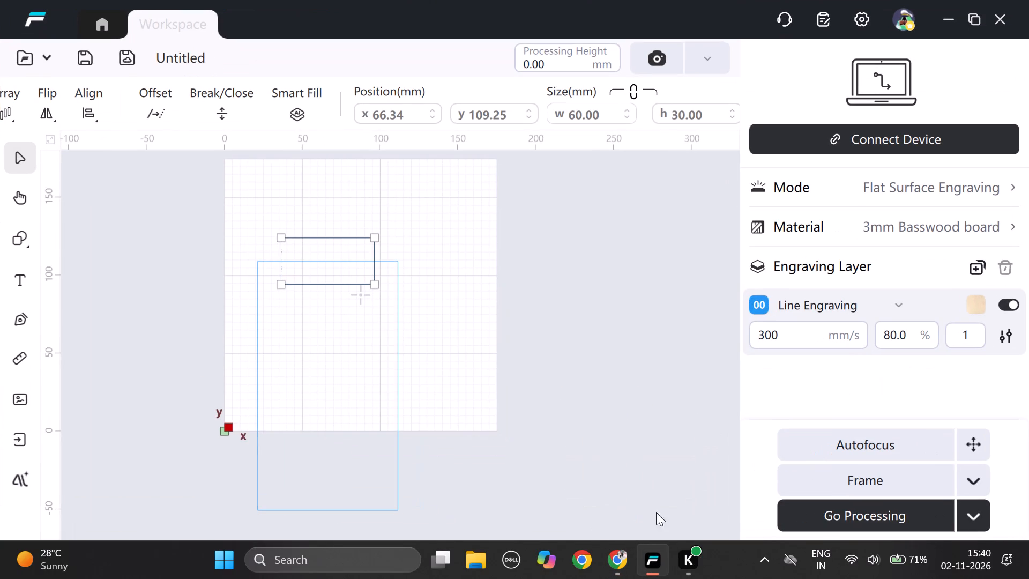
click(973, 16)
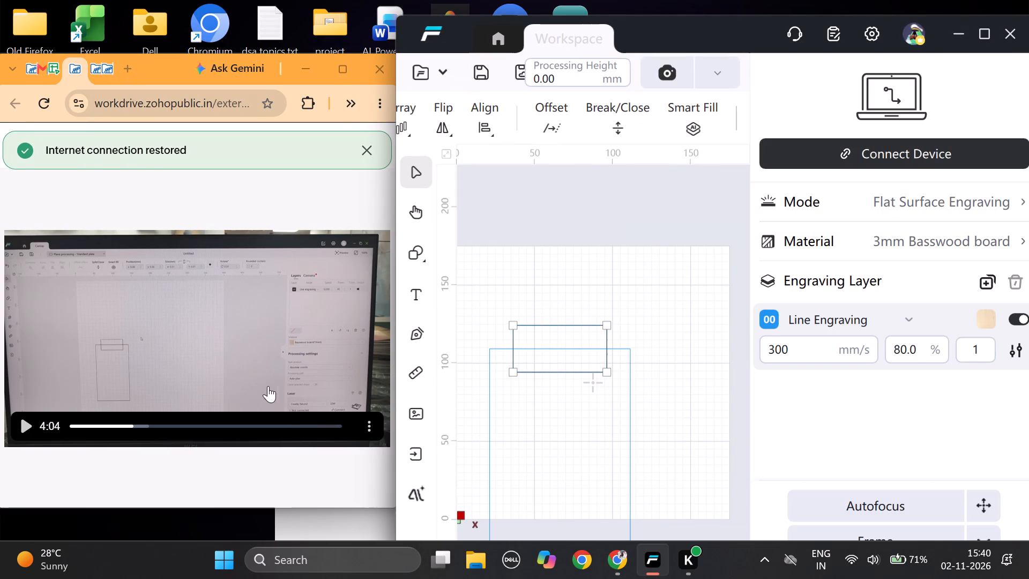
key(space)
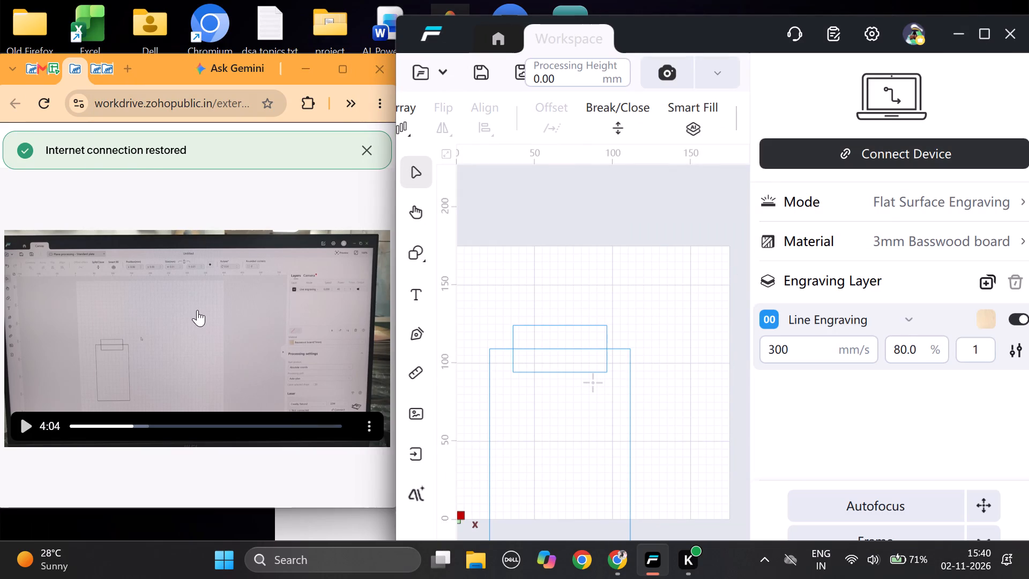
key(space)
click(87, 384)
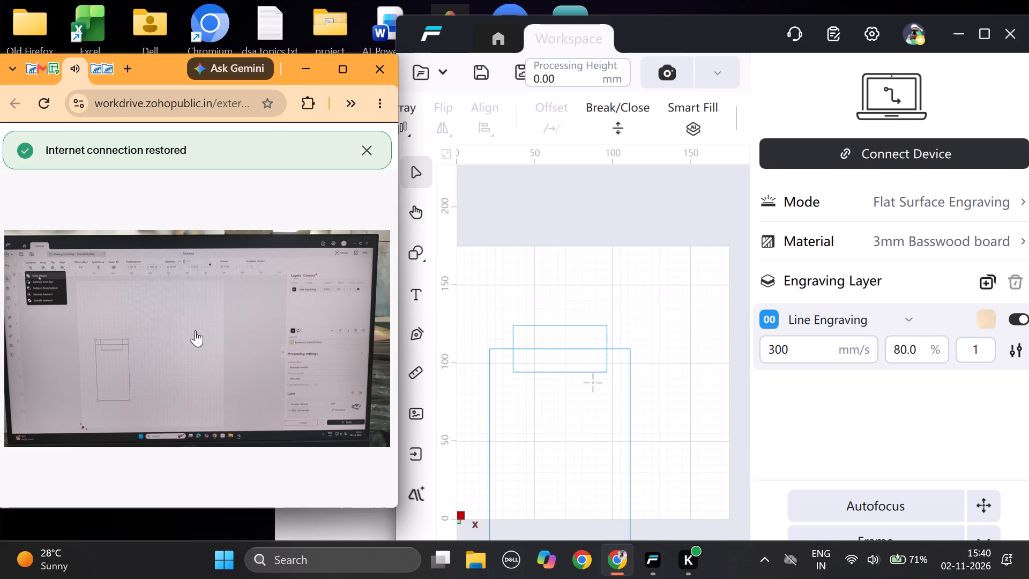
click(162, 331)
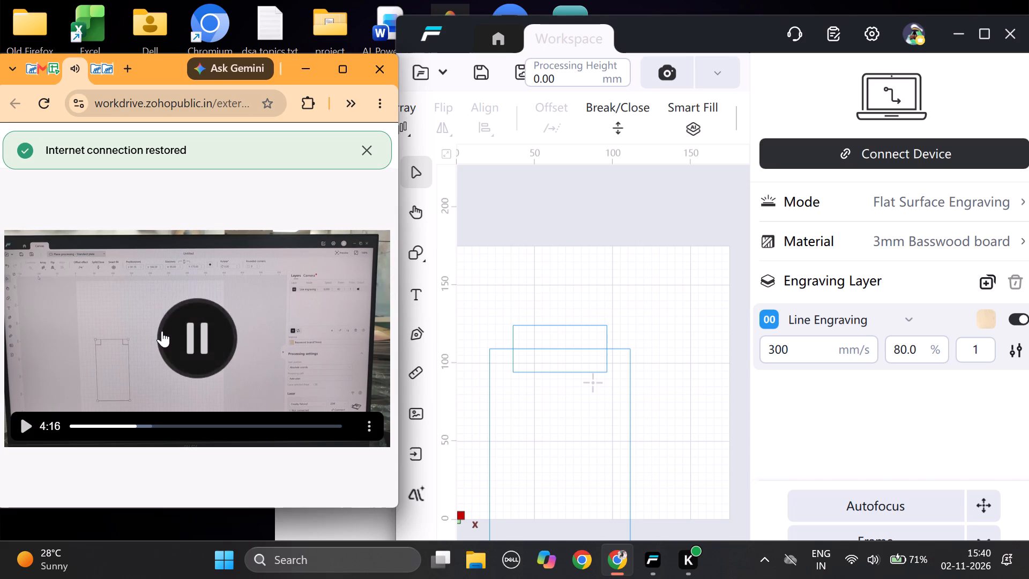
click(162, 331)
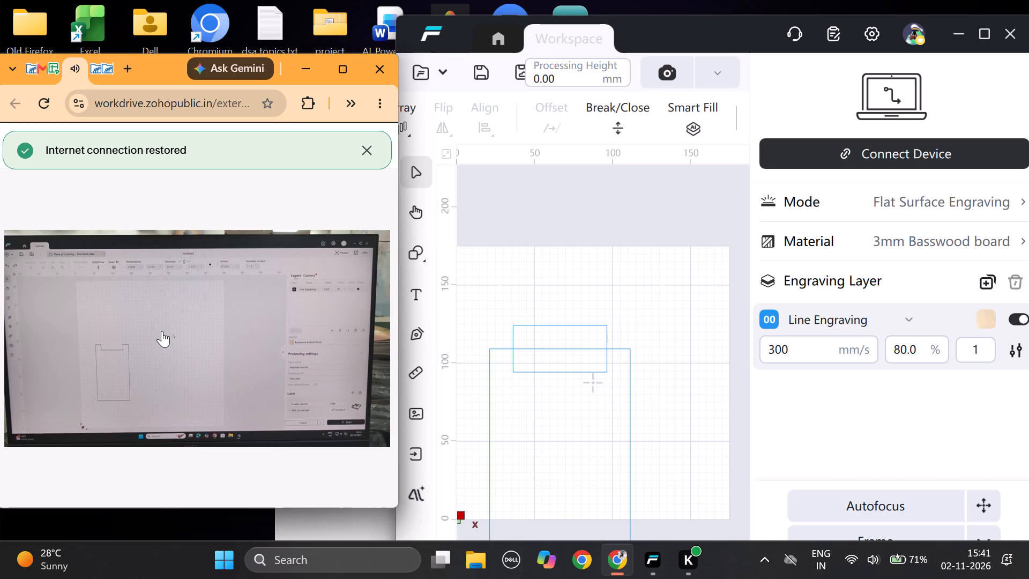
key(space)
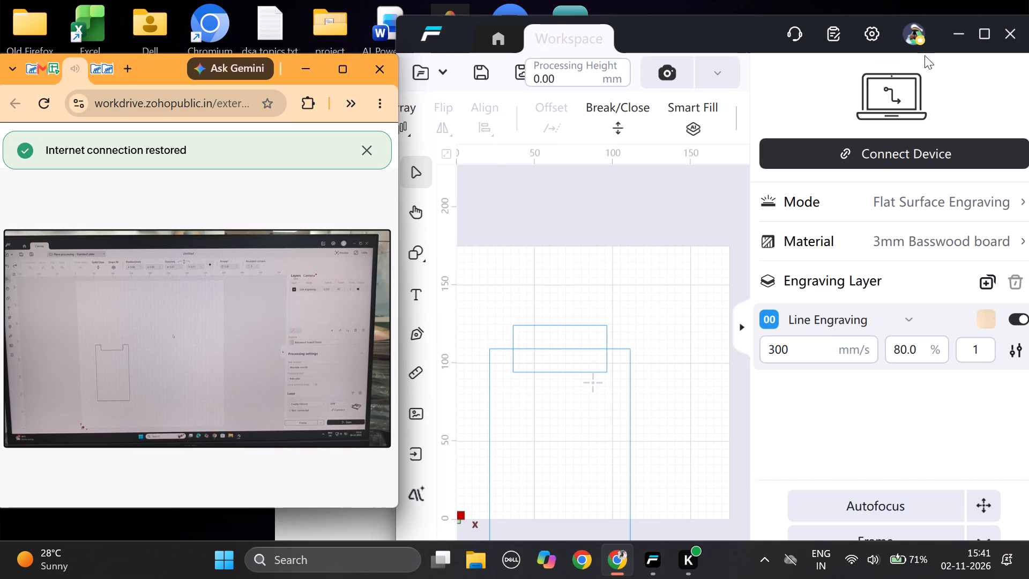
Maximize the design workspace window.
click(982, 45)
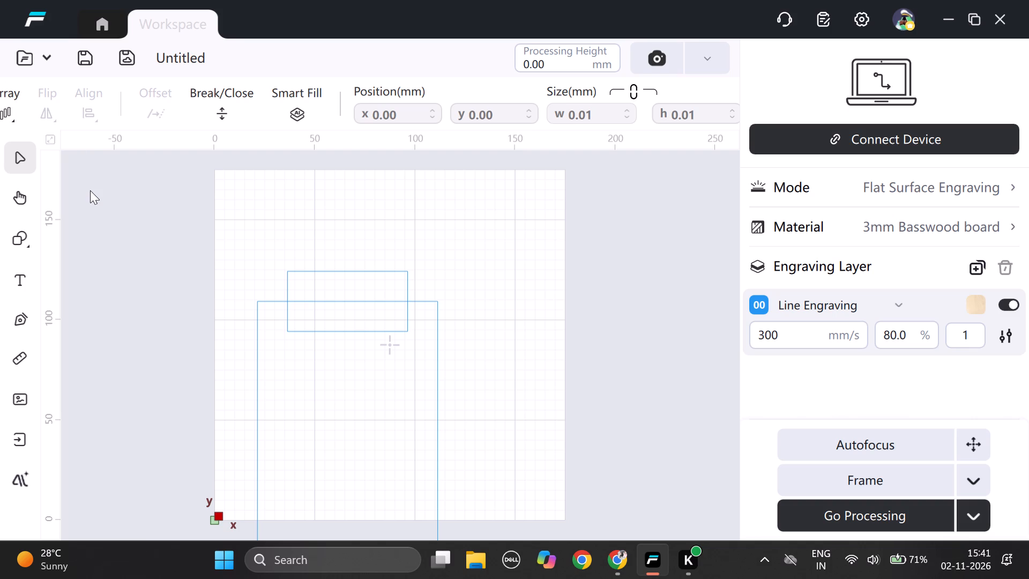
click(98, 121)
Return to the tutorial video in Chrome, enlarge it and replay from 4:07 to examine the Combine operation used on the rectangles.
click(612, 561)
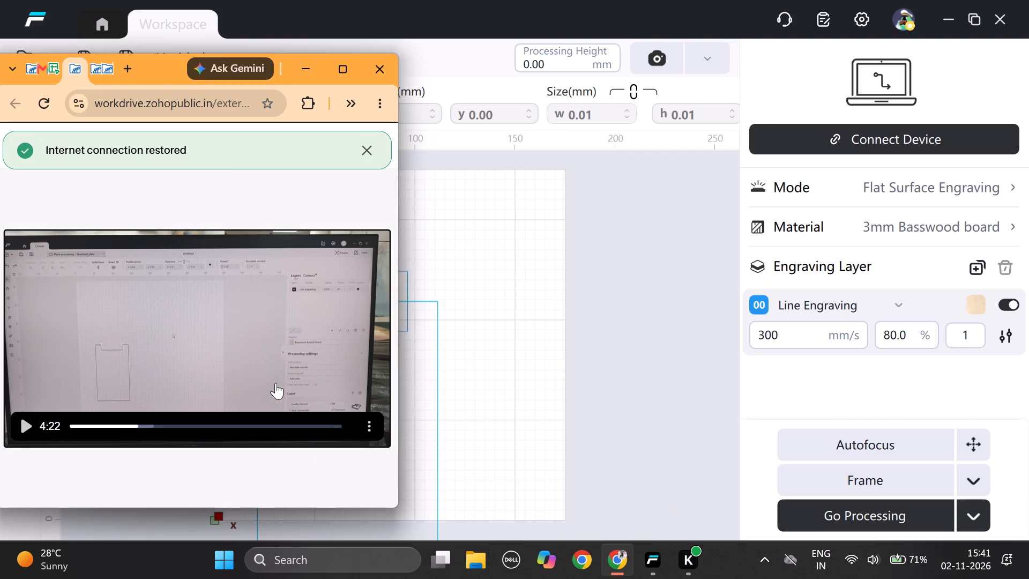
click(341, 68)
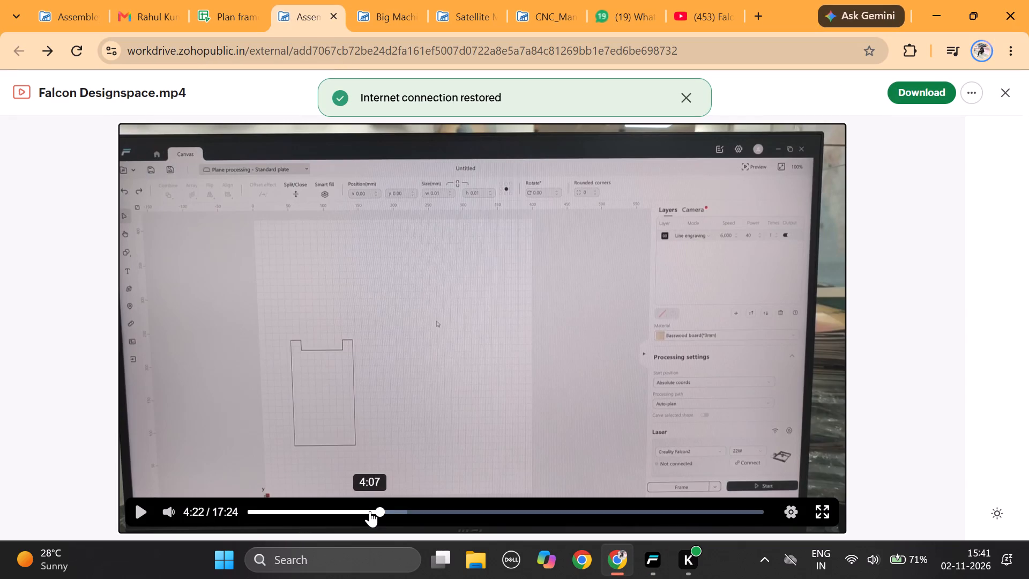
click(370, 511)
click(387, 375)
key(space)
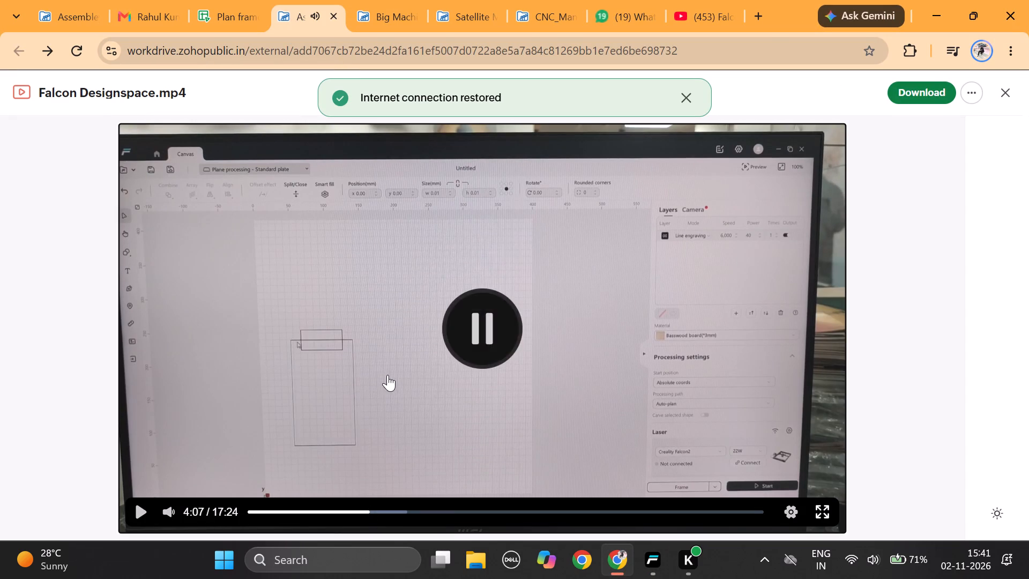
key(space)
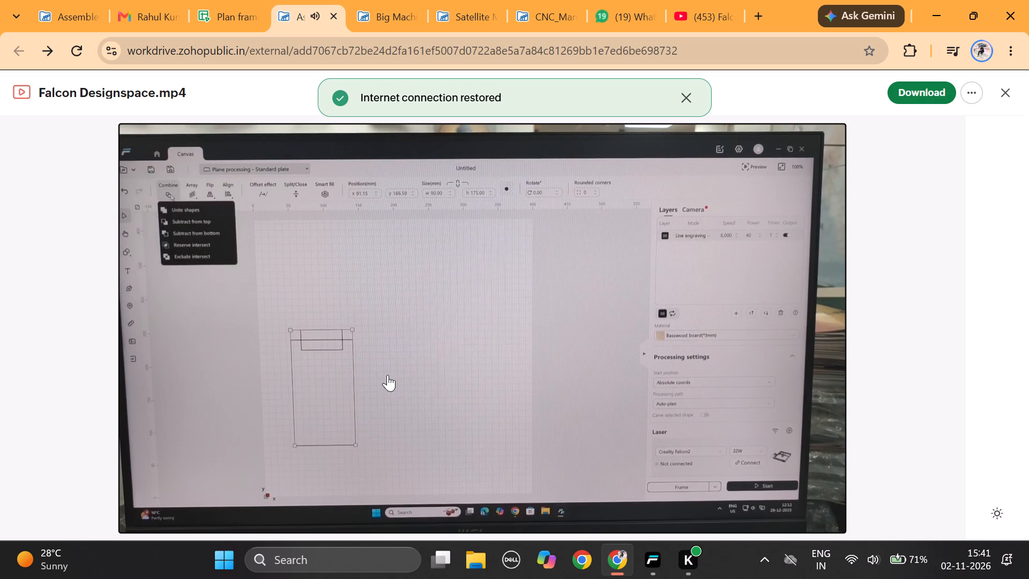
key(space)
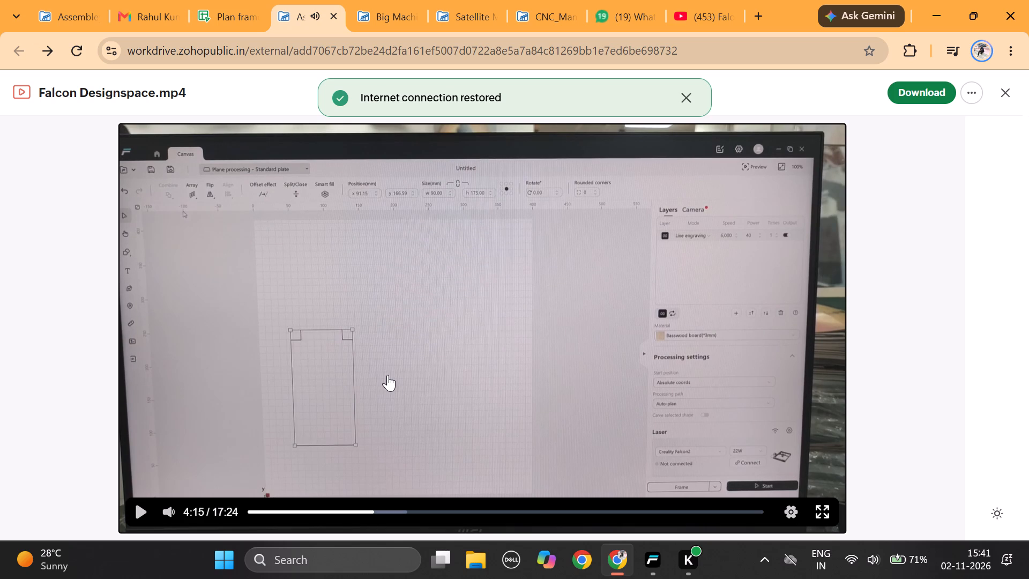
In Falcon Design Space, combine both rectangles with Subtract Top to cut a notch in the large rectangle's top edge.
click(657, 555)
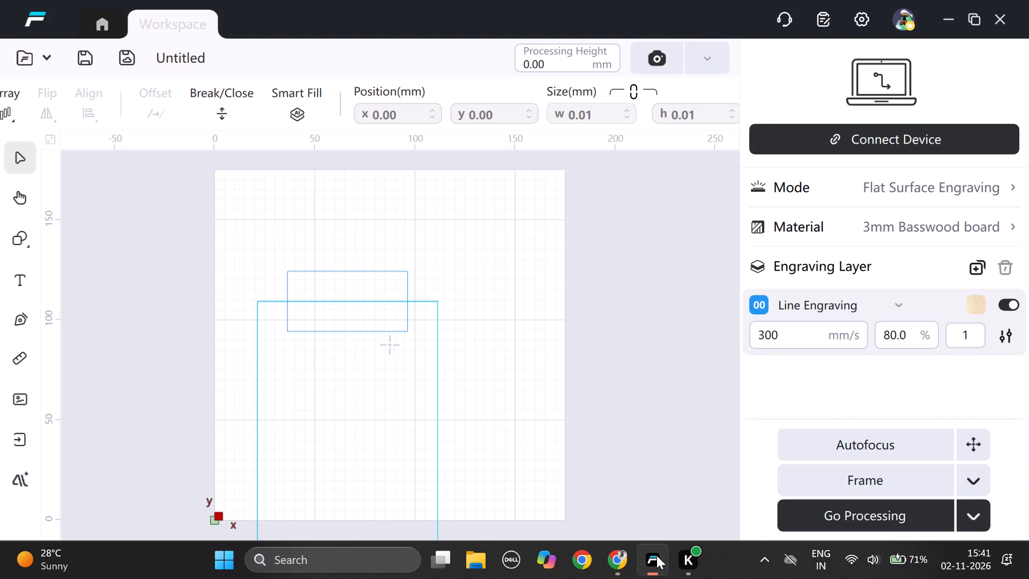
drag(473, 351, 313, 337)
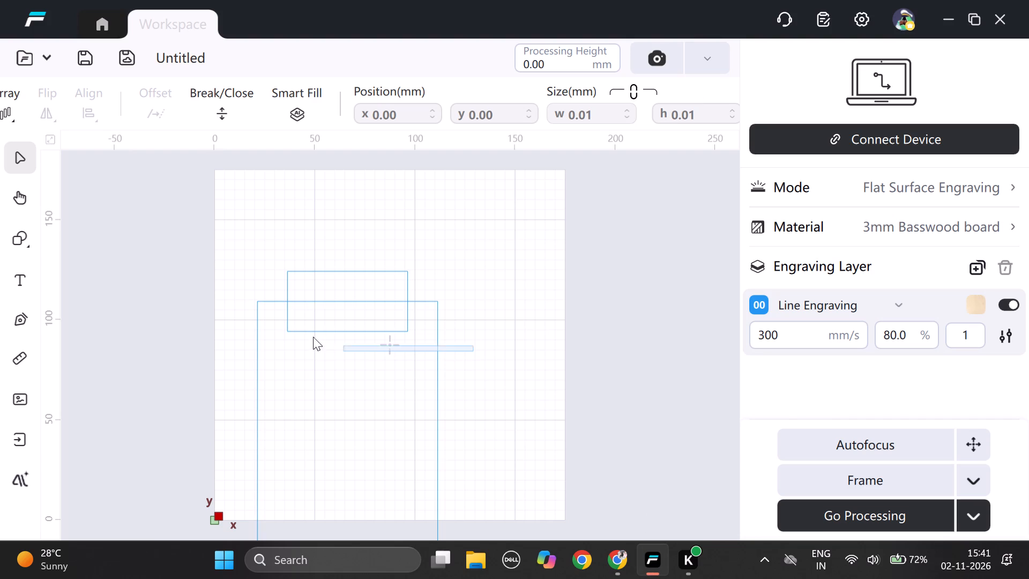
drag(313, 337, 214, 241)
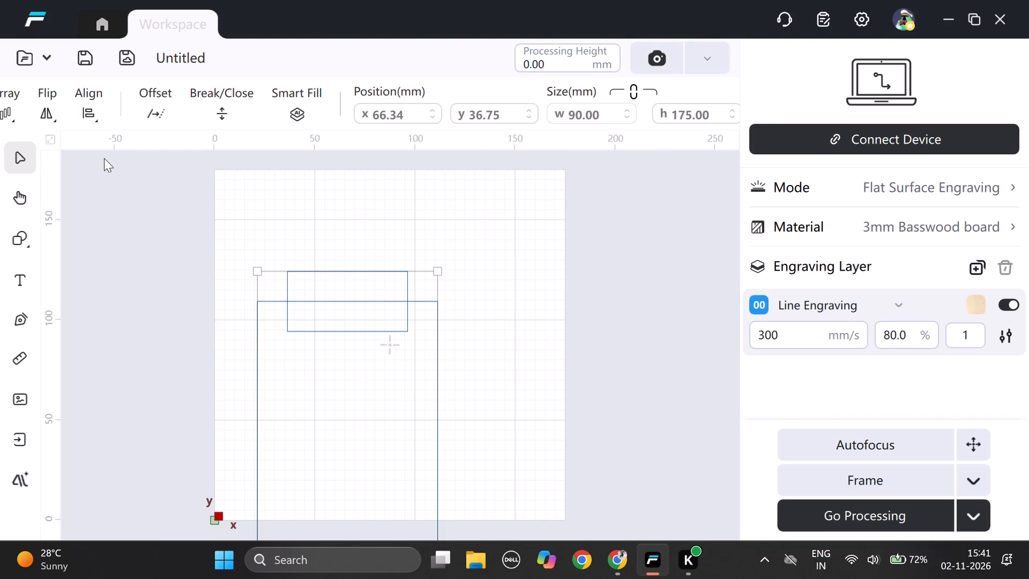
scroll(120, 101, right, 2)
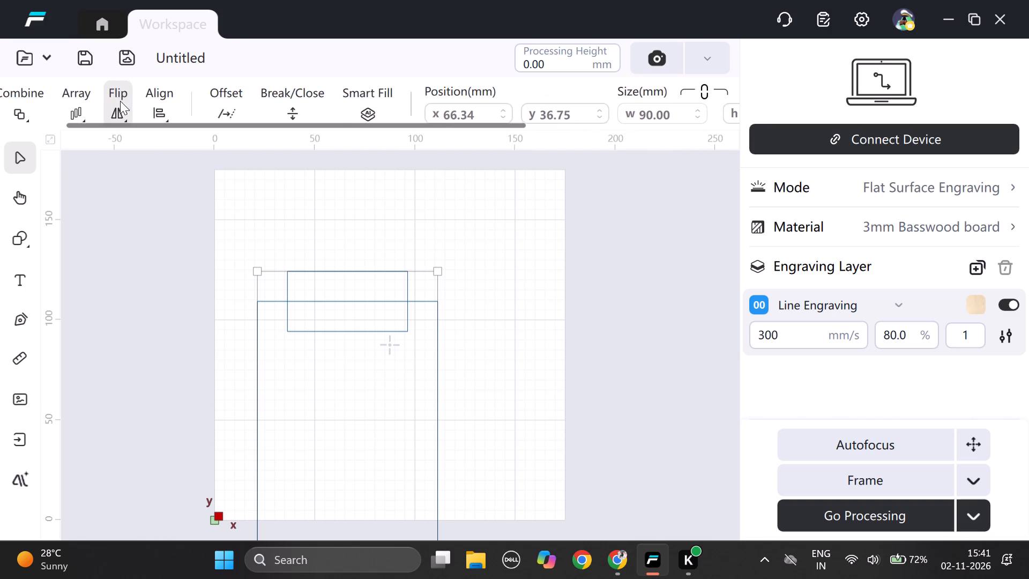
scroll(120, 101, right, 2)
click(80, 95)
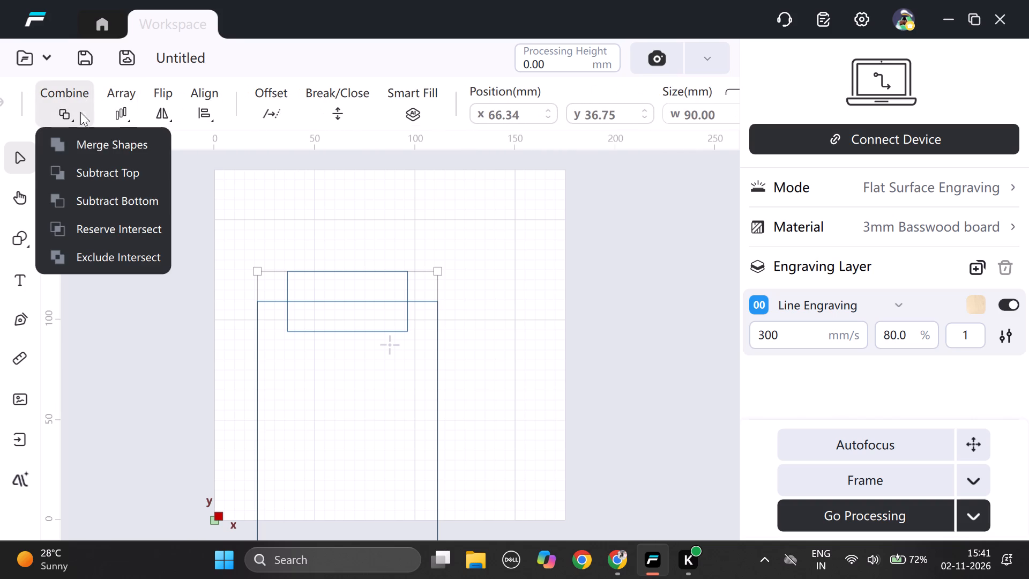
click(89, 175)
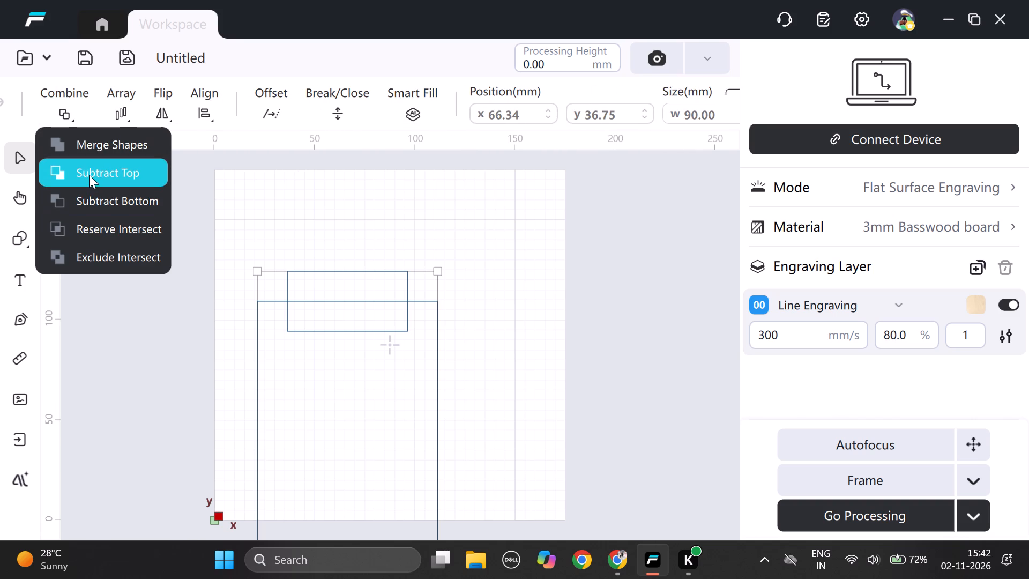
click(366, 218)
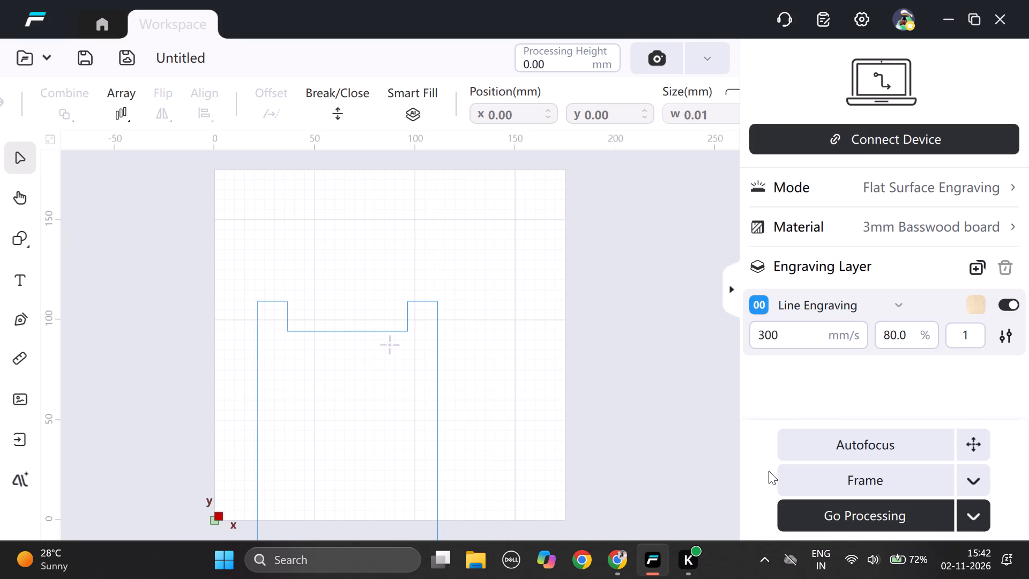
Switch to the tutorial video in Chrome and play on to 4:41 to examine how the notched shape is oriented.
click(616, 565)
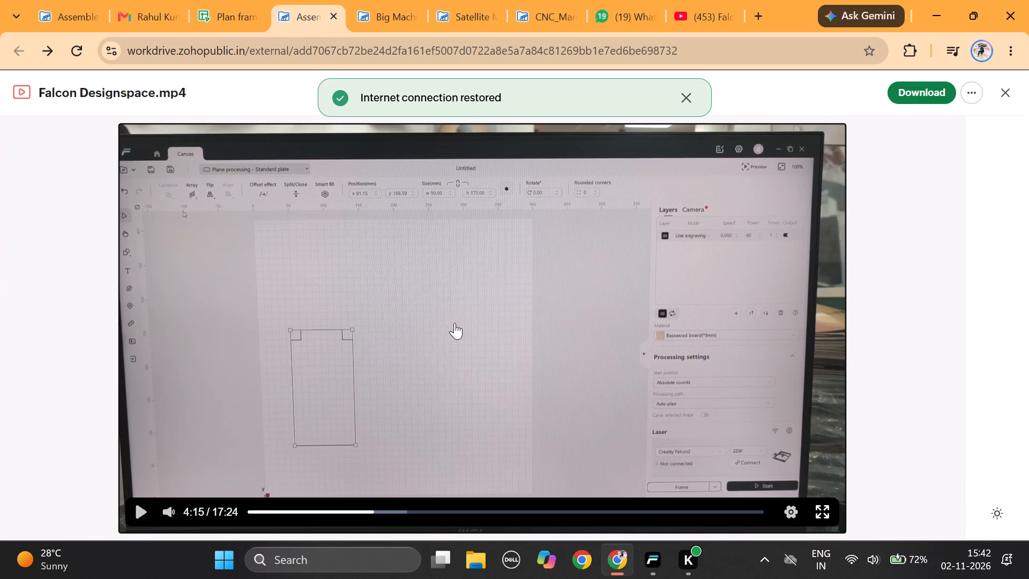
click(454, 323)
key(space)
key(space)
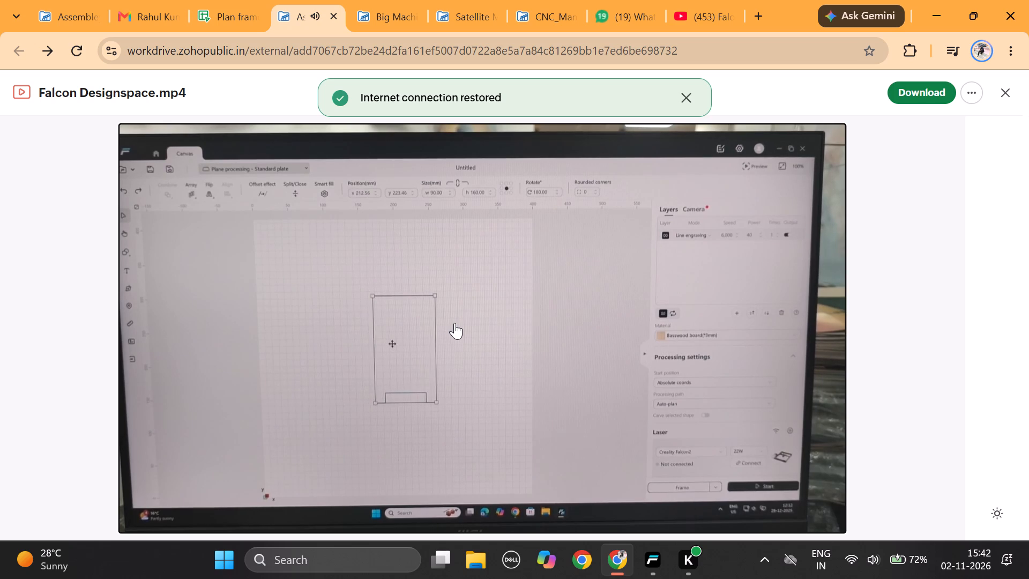
key(space)
In Falcon Design Space, rotate the notched rectangle by 180 degrees.
click(648, 567)
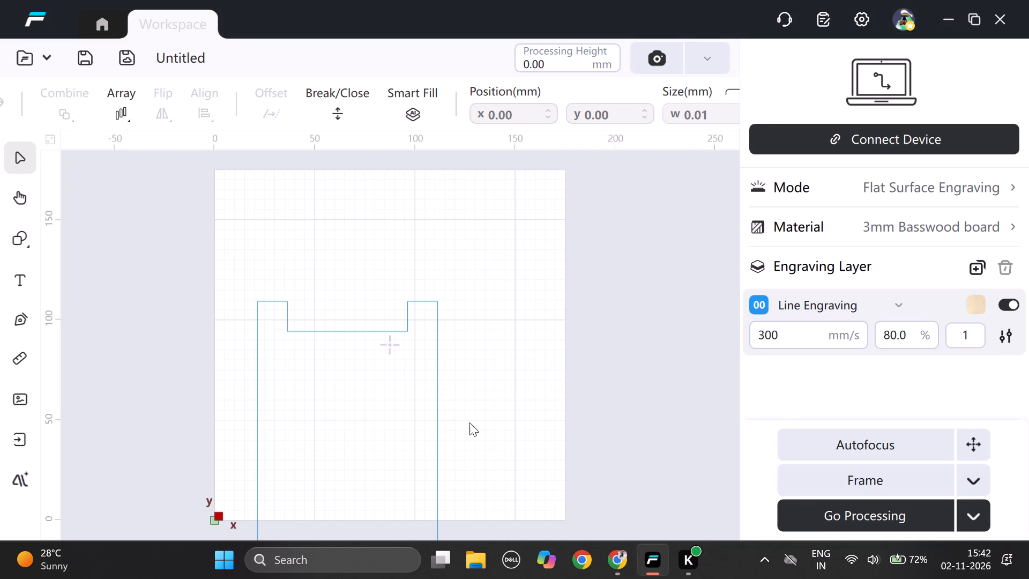
scroll(475, 433, down, 1)
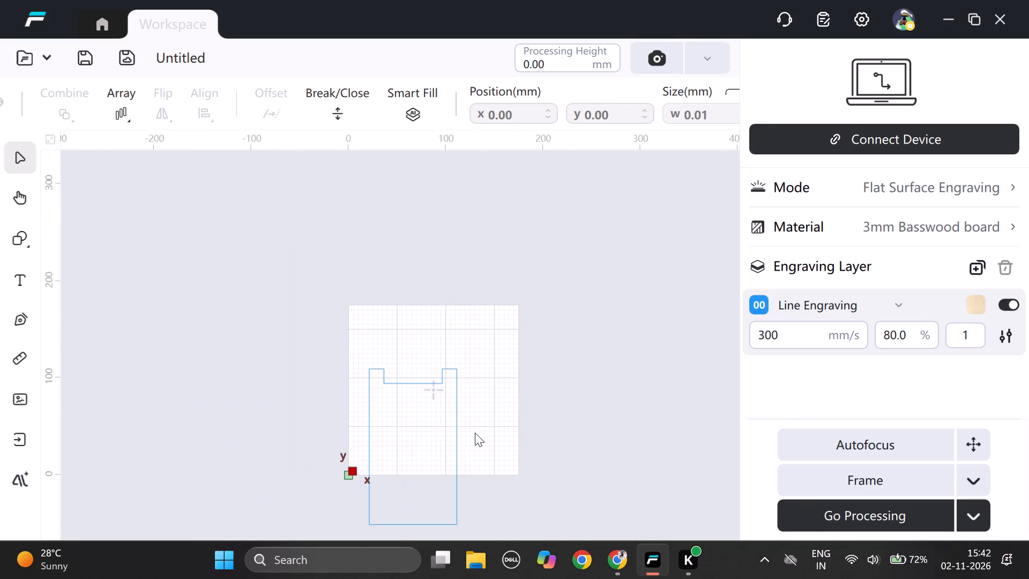
drag(487, 496, 325, 330)
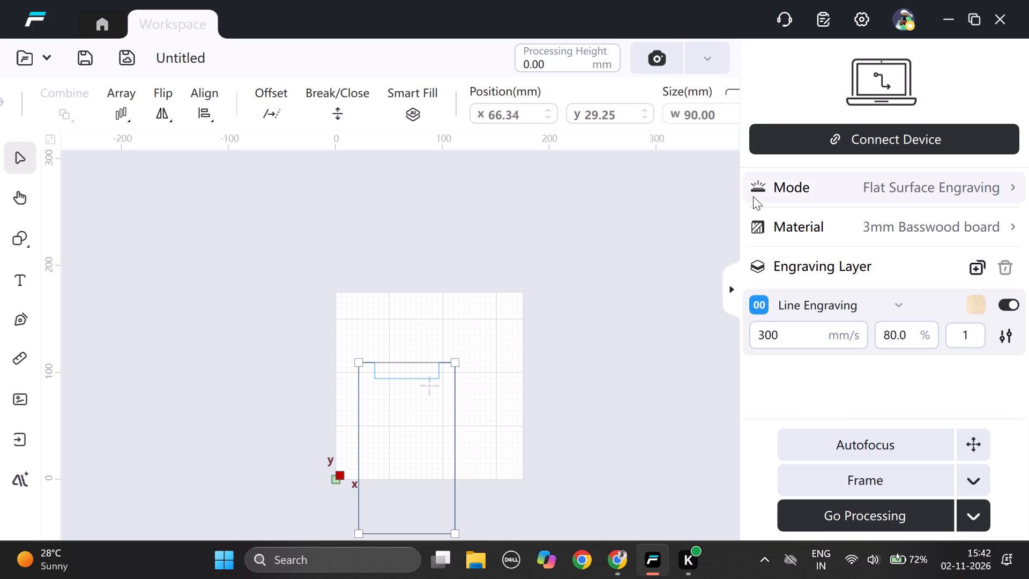
scroll(676, 190, right, 2)
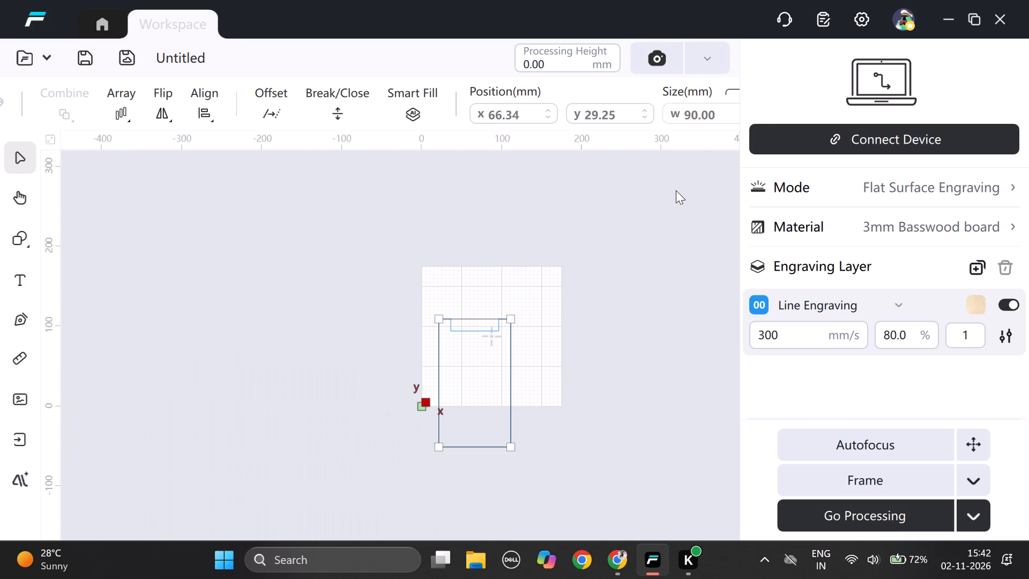
scroll(551, 101, left, 4)
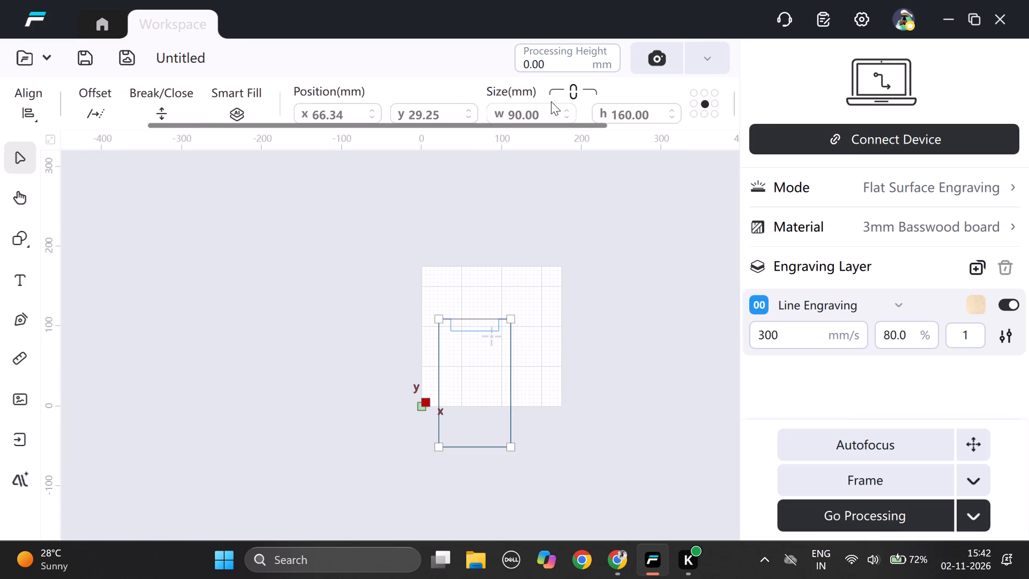
scroll(551, 101, left, 3)
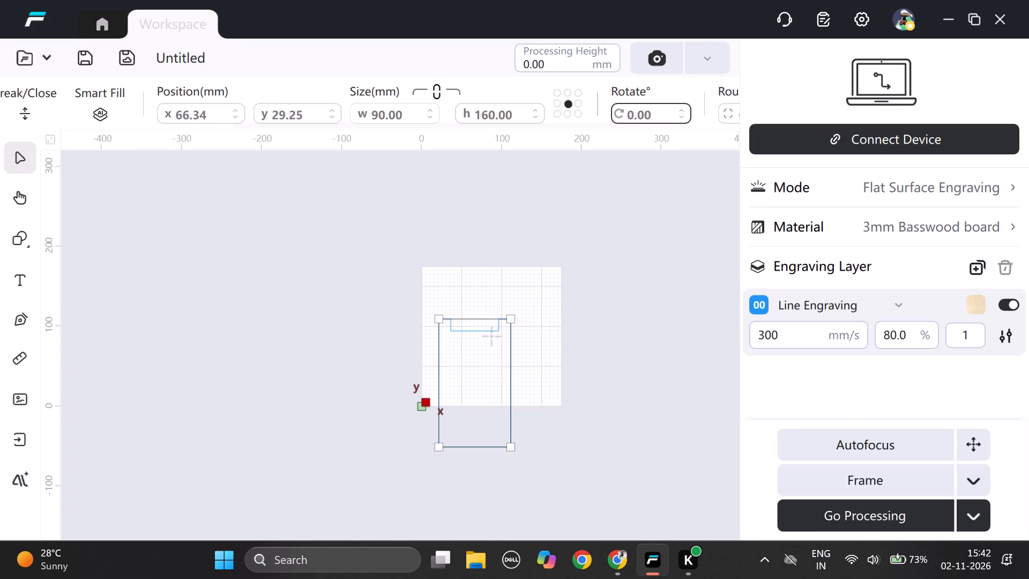
click(659, 113)
key(1)
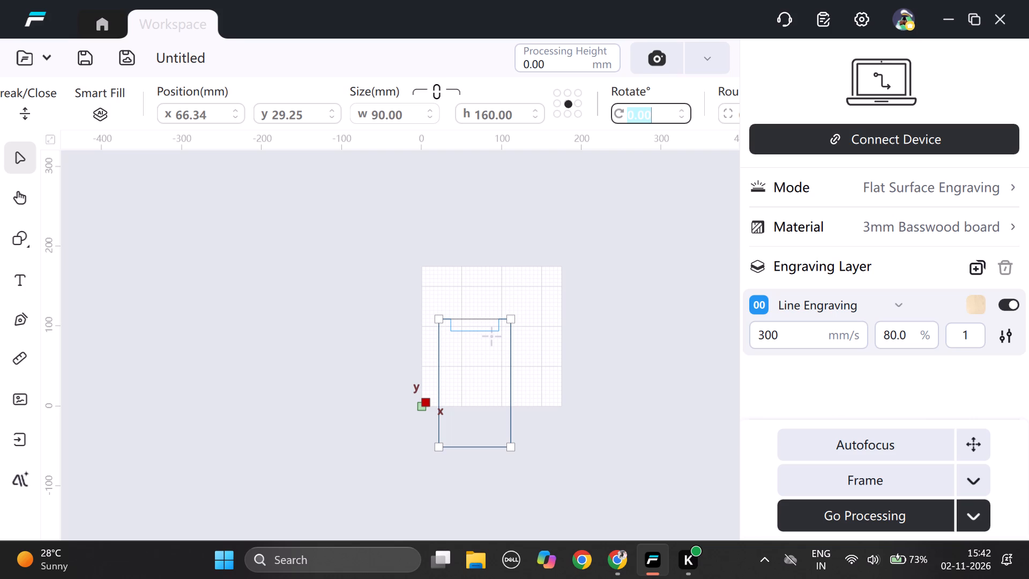
text(80)
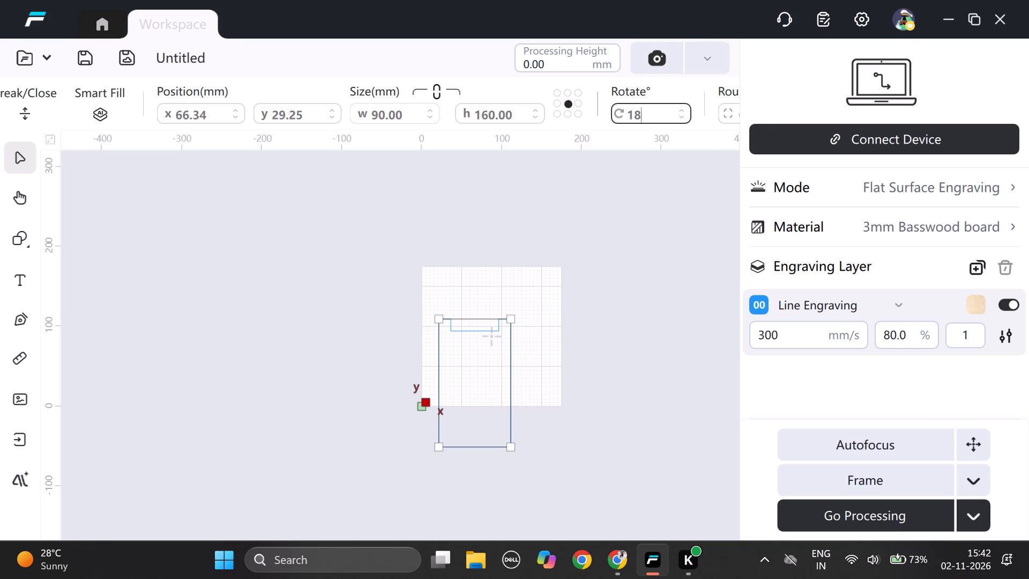
key(Return)
click(653, 176)
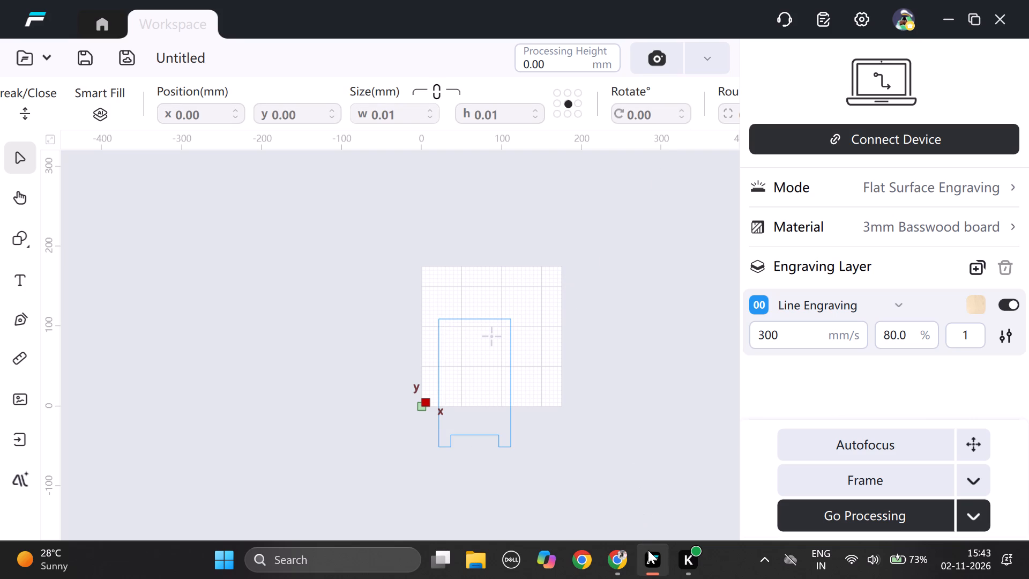
Switch to the tutorial video in Chrome and play on from 4:41 to 5:08 to examine how the notched shape's corners are rounded.
click(606, 556)
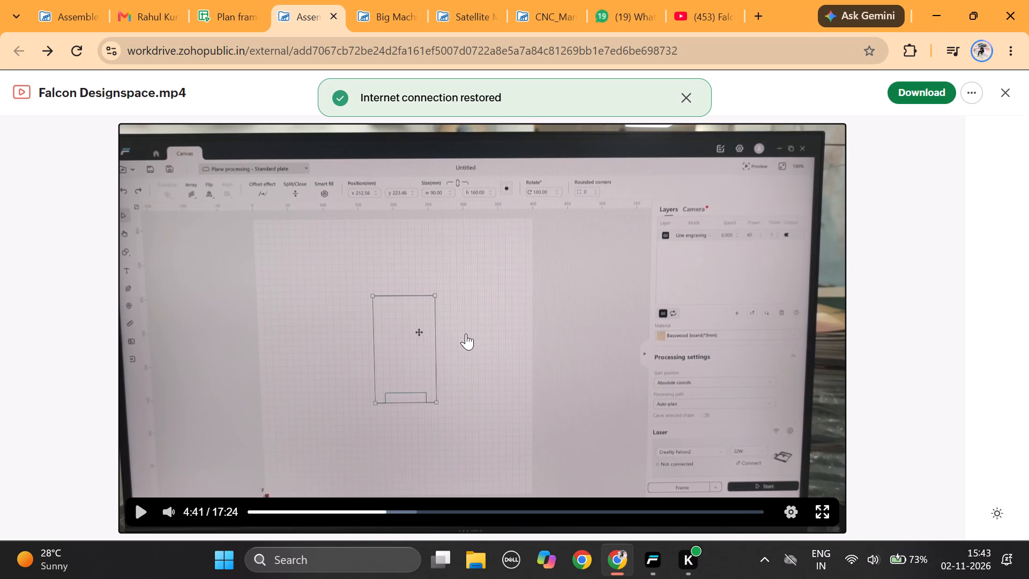
key(space)
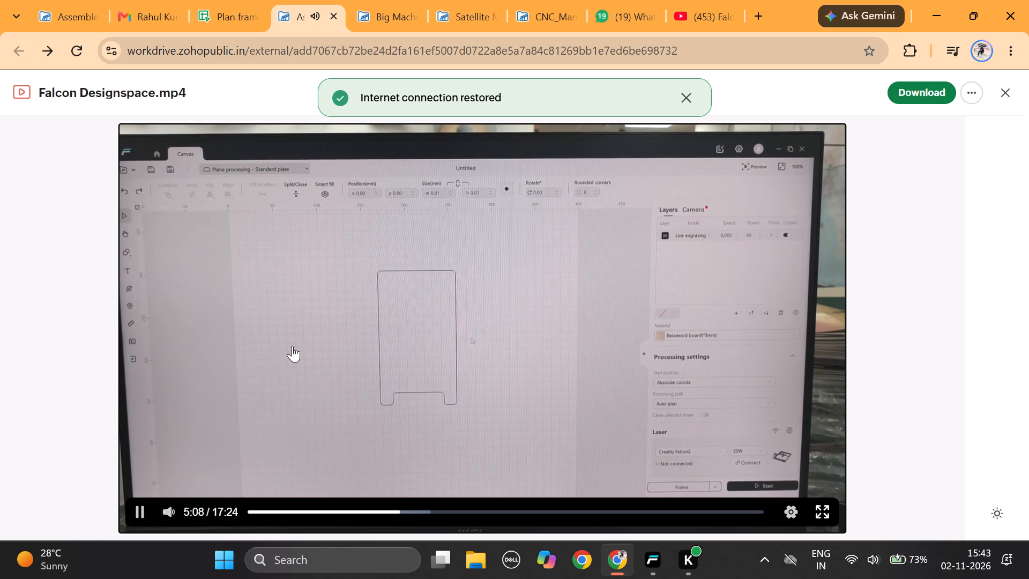
key(space)
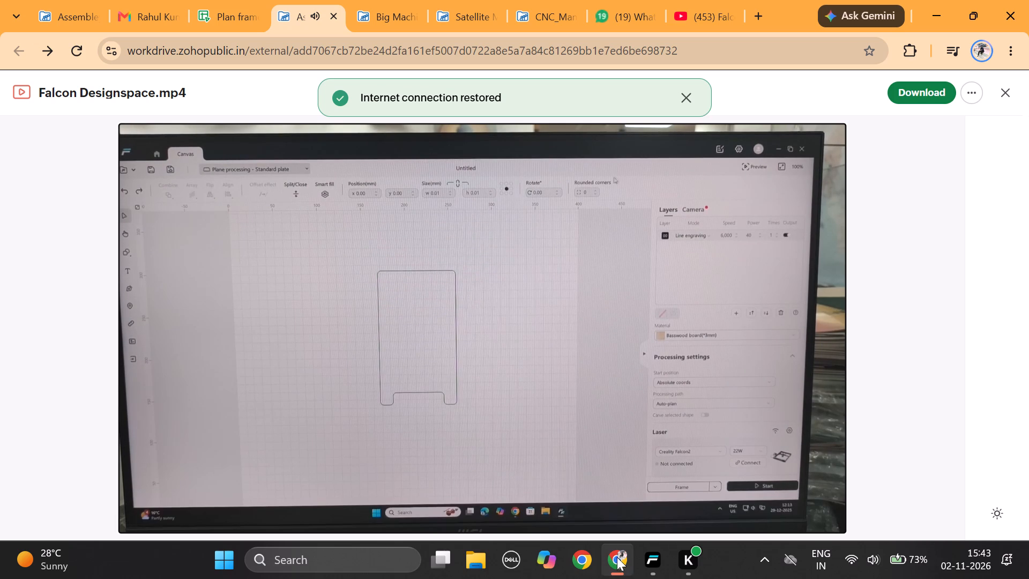
In Falcon Design Space, set the rounded corners of the whole notched panel to 4.
click(646, 570)
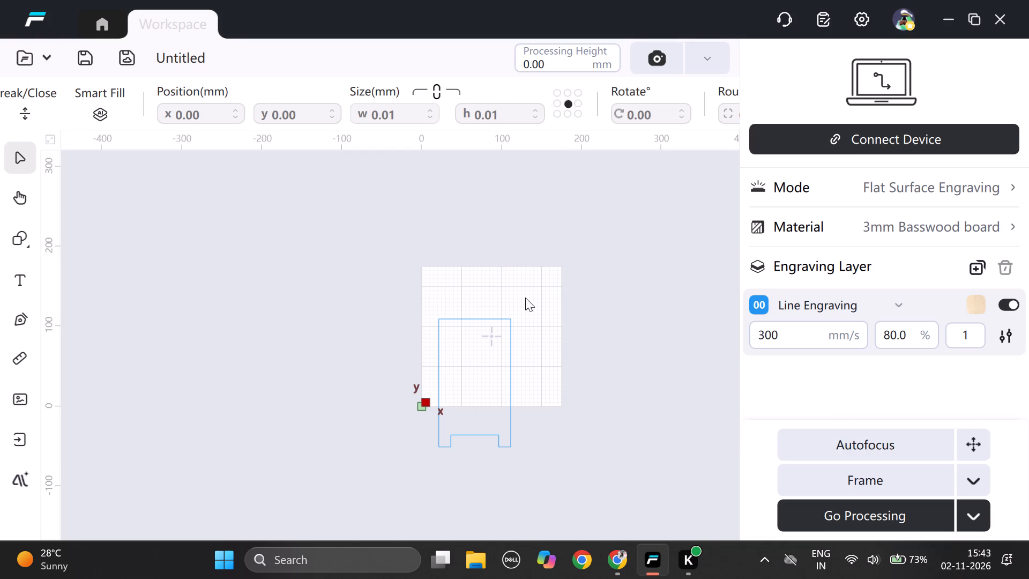
drag(525, 394, 408, 259)
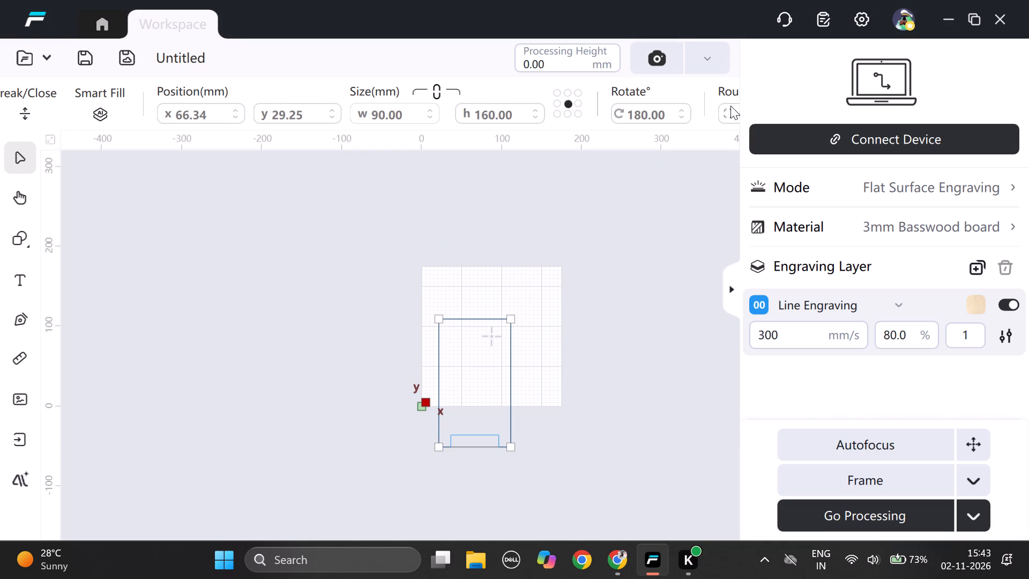
scroll(711, 107, left, 3)
click(677, 113)
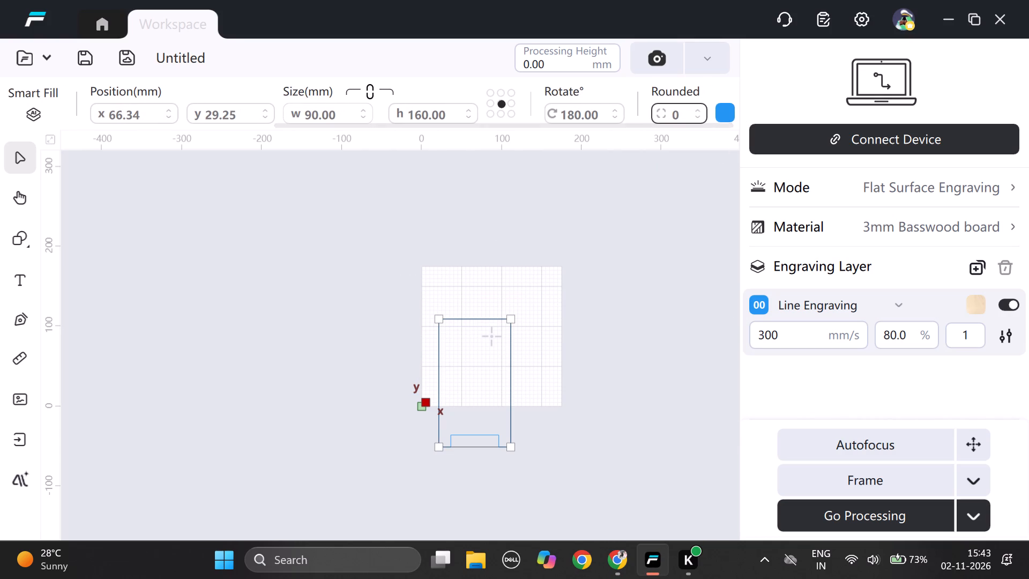
key(4)
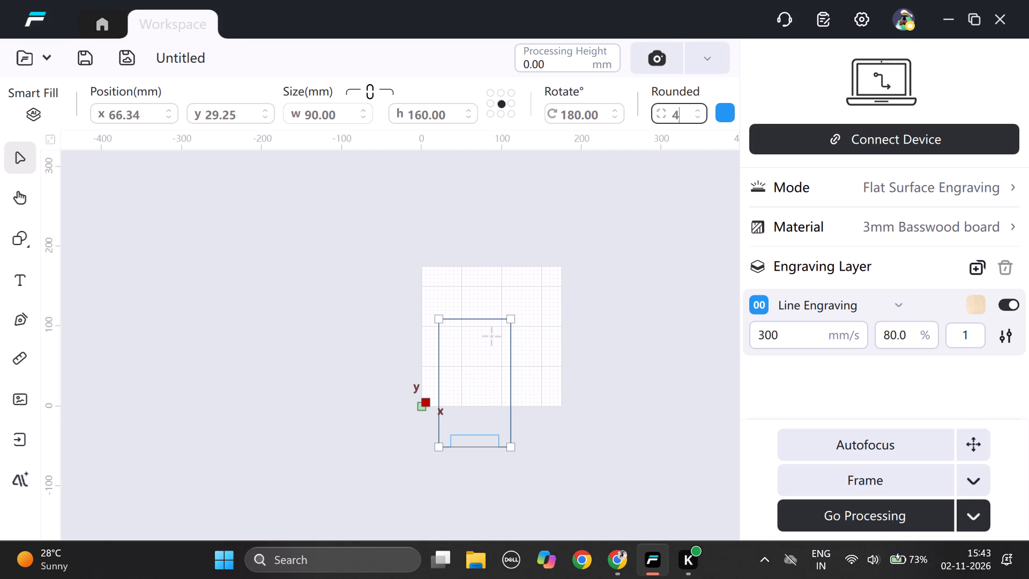
click(597, 257)
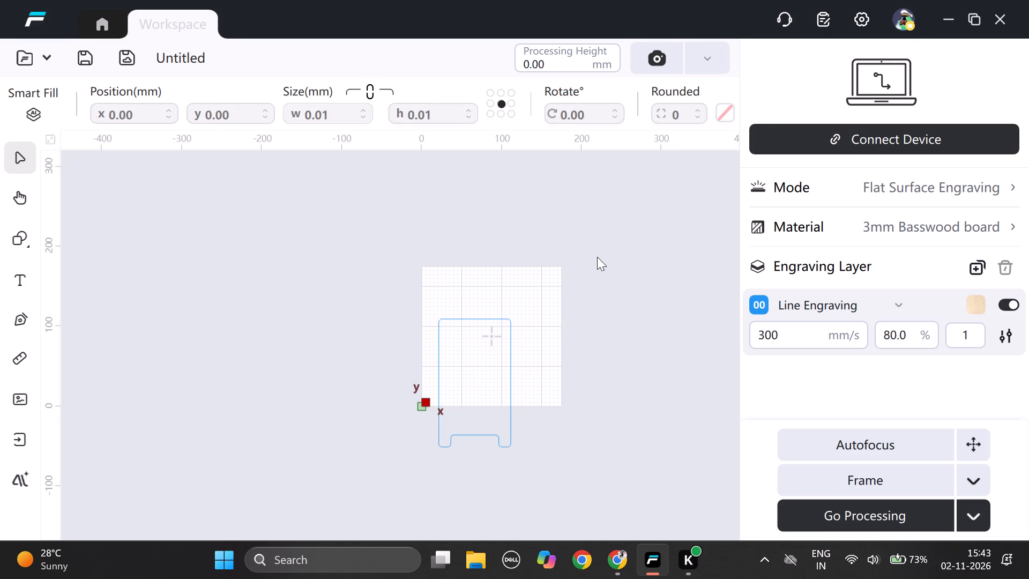
Return to the tutorial video in Chrome and resume from 5:09 to examine the rounded corners around the notch.
click(609, 566)
click(538, 359)
key(space)
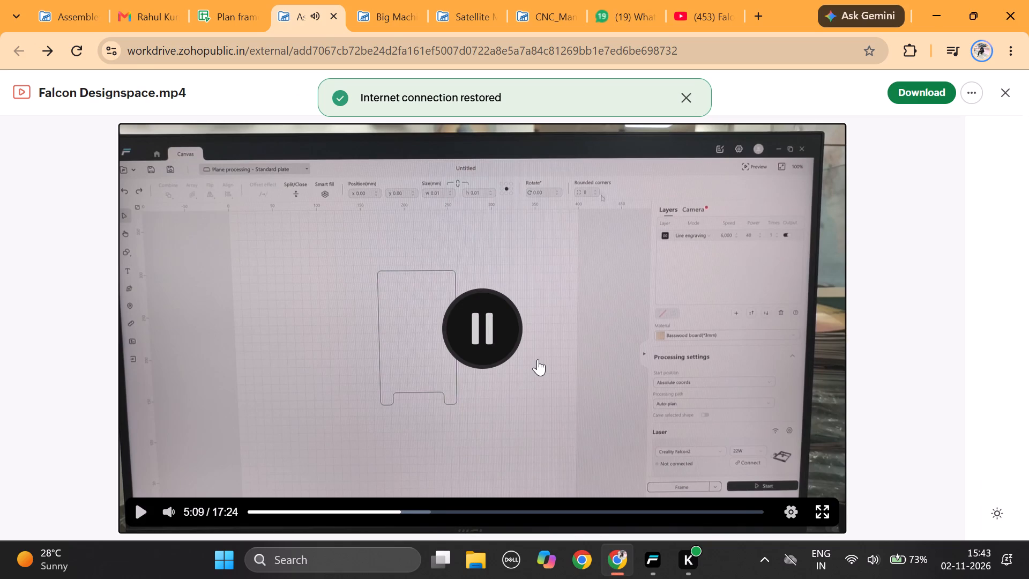
key(space)
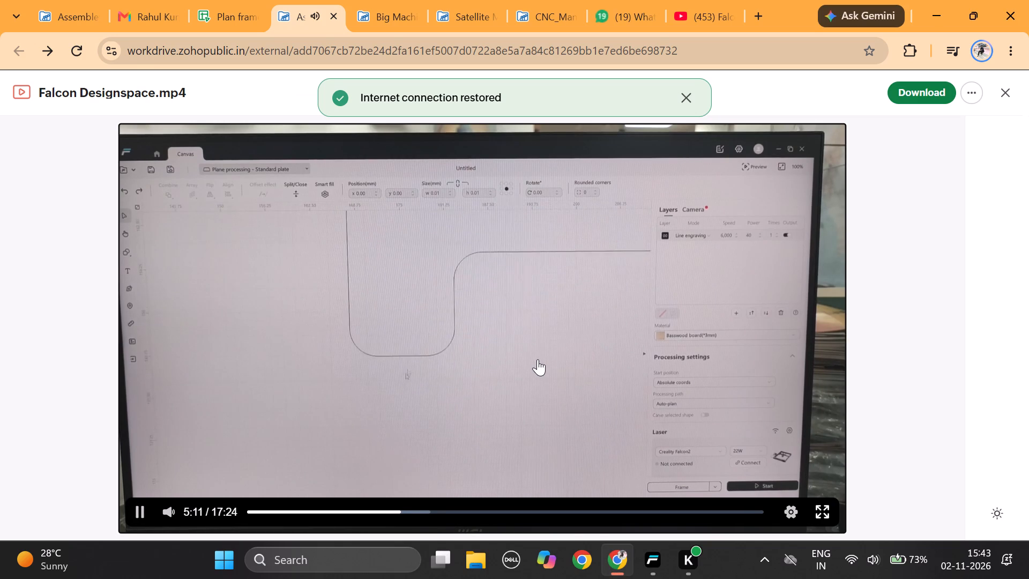
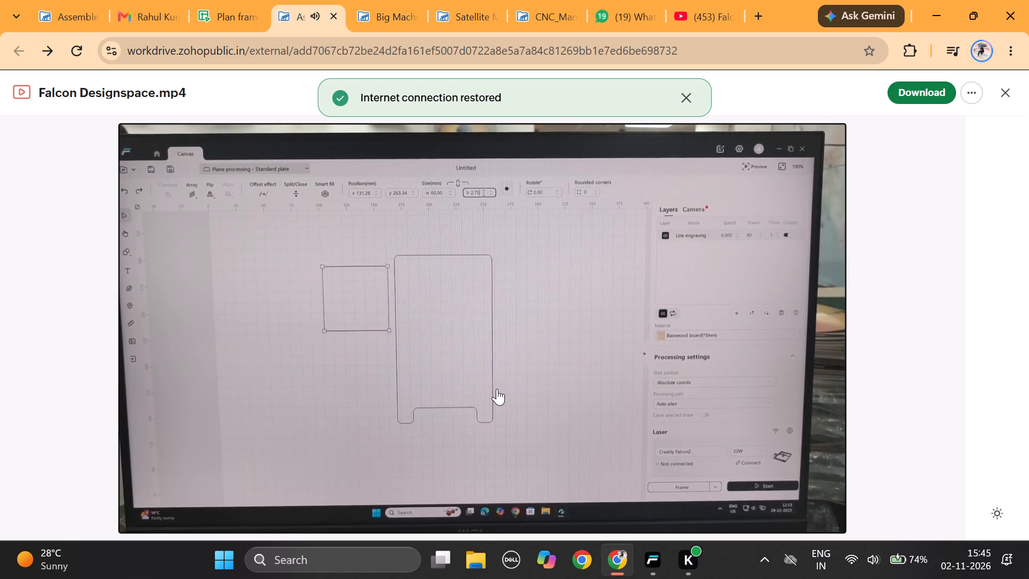
Play the tutorial video on to 6:24 to examine the size and shape of the thin slot rectangle.
key(space)
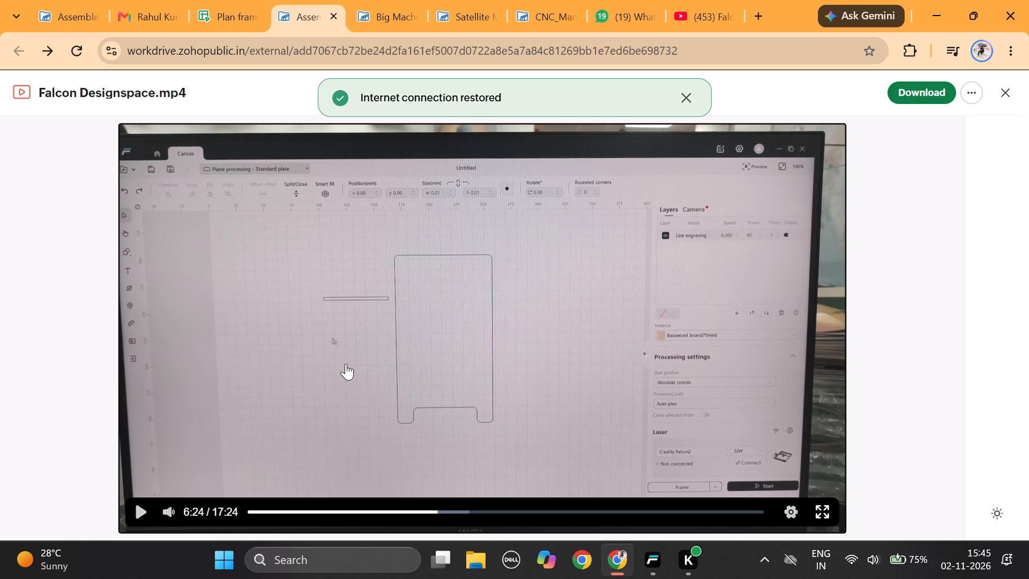
In Falcon Design Space, draw a thin horizontal rectangle about 87 by 11 mm above the notched panel.
click(655, 562)
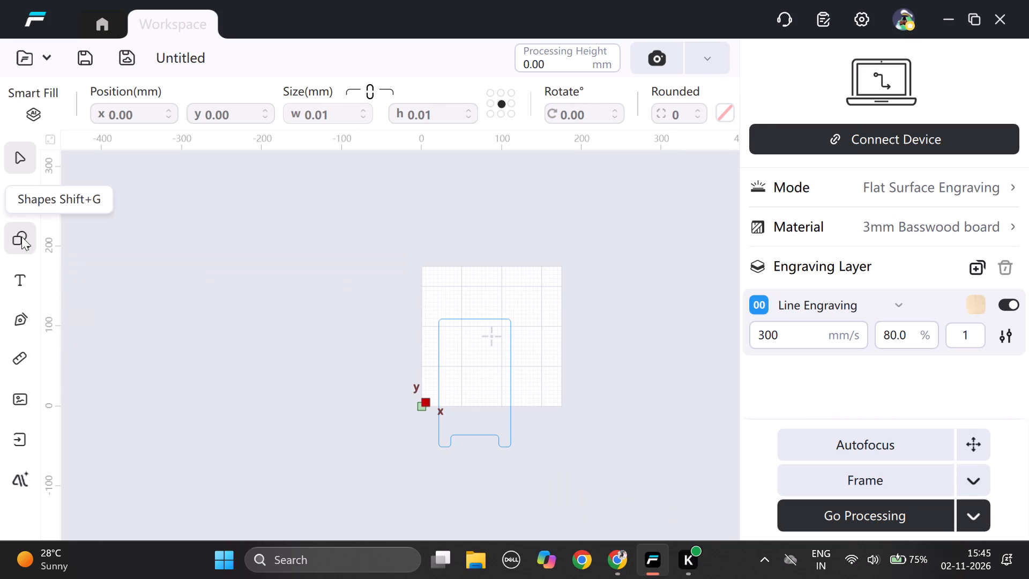
click(21, 240)
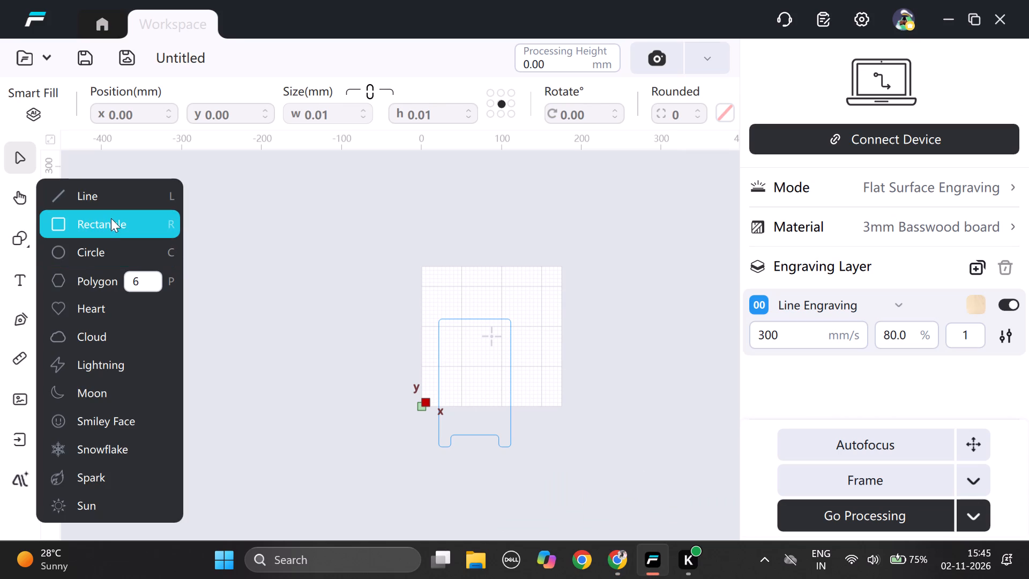
click(111, 218)
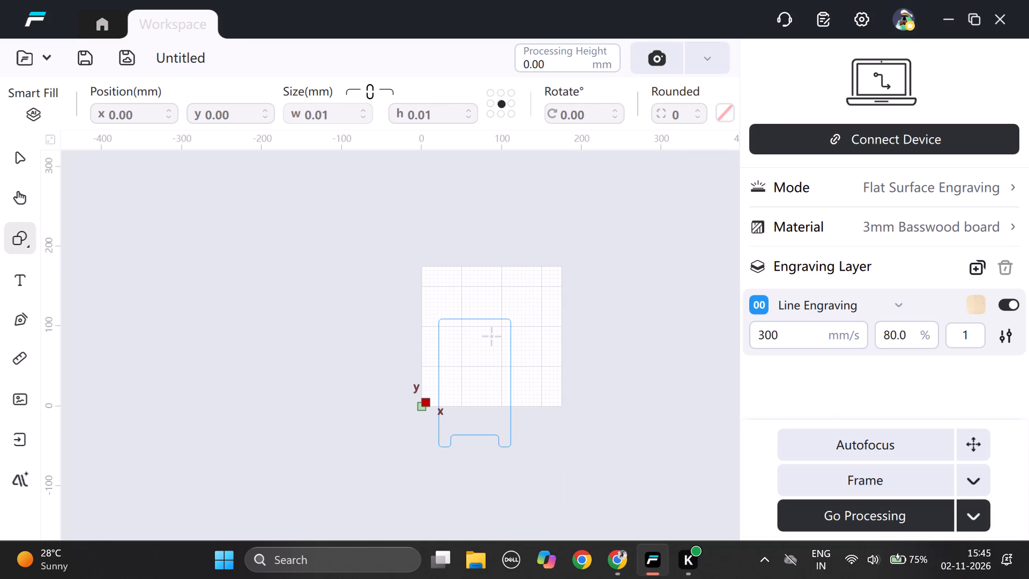
drag(473, 287, 543, 295)
Set the thin rectangle's width to 60 mm and its height to 2.75 mm.
drag(525, 302, 463, 283)
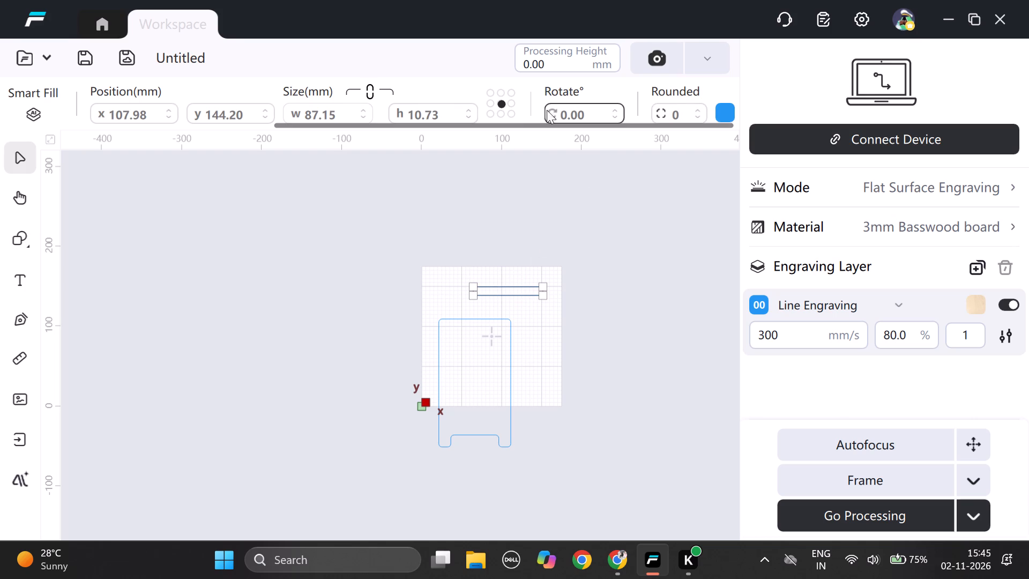
click(338, 120)
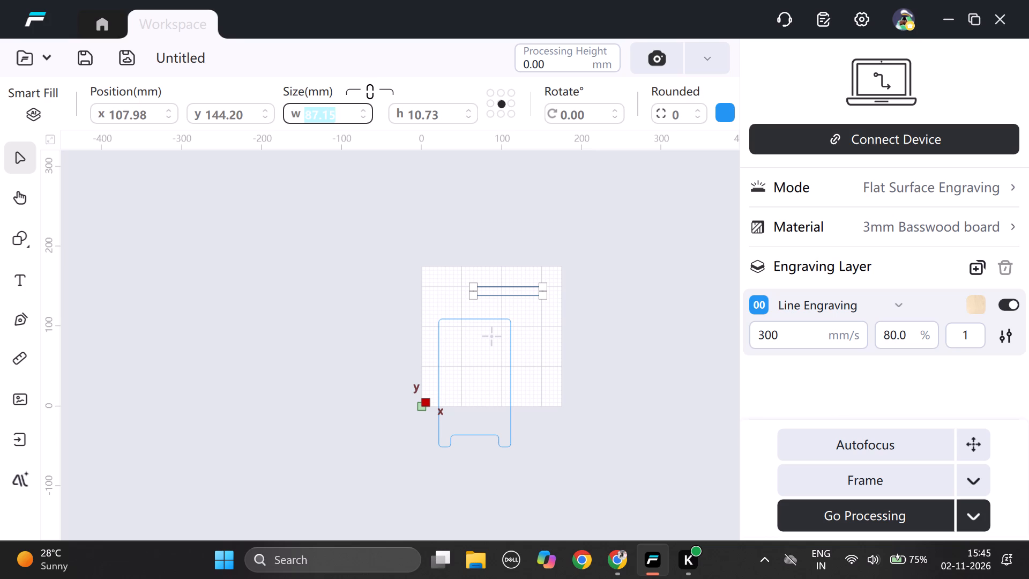
text(60)
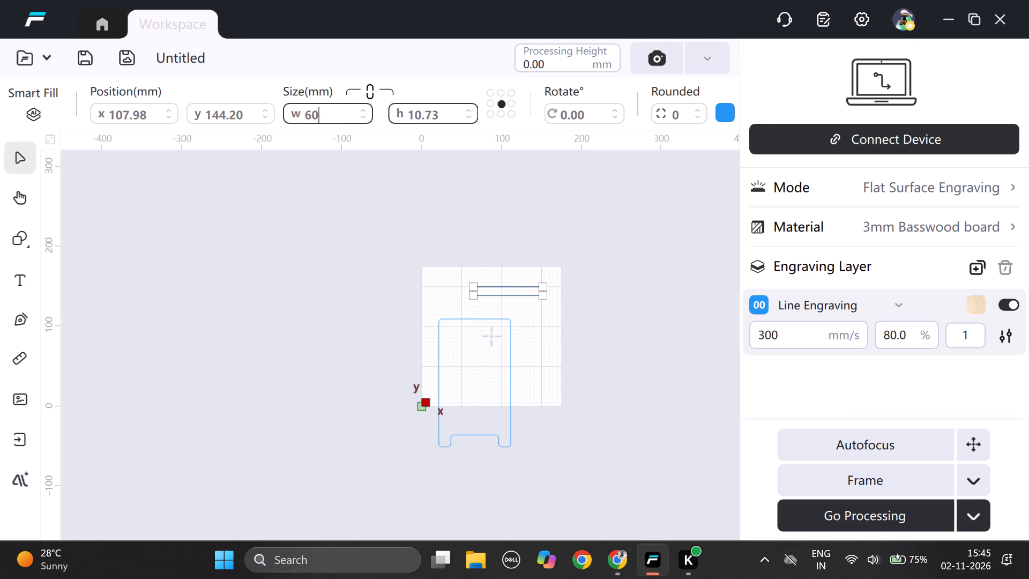
click(431, 114)
text(2.)
text(75)
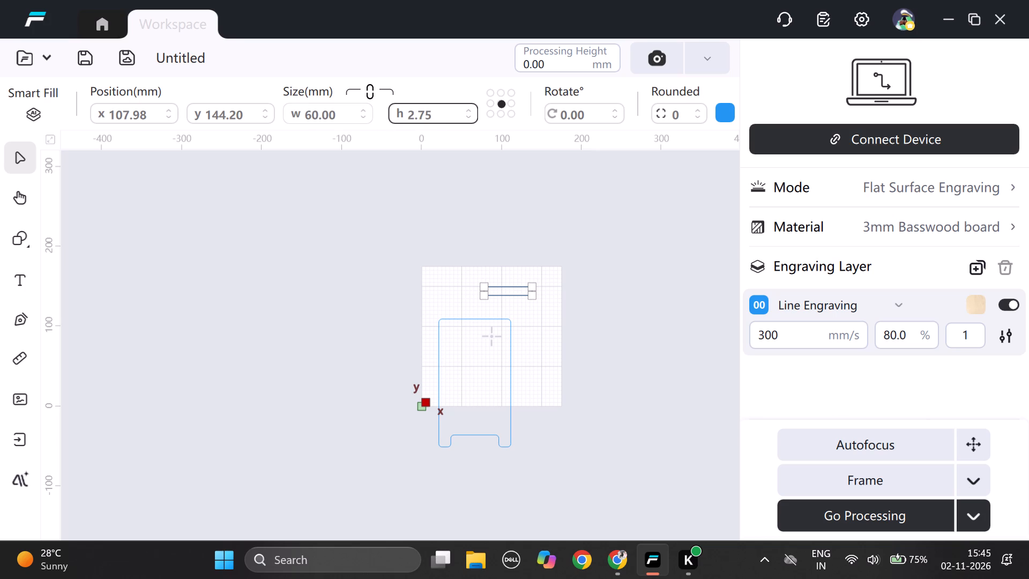
click(471, 287)
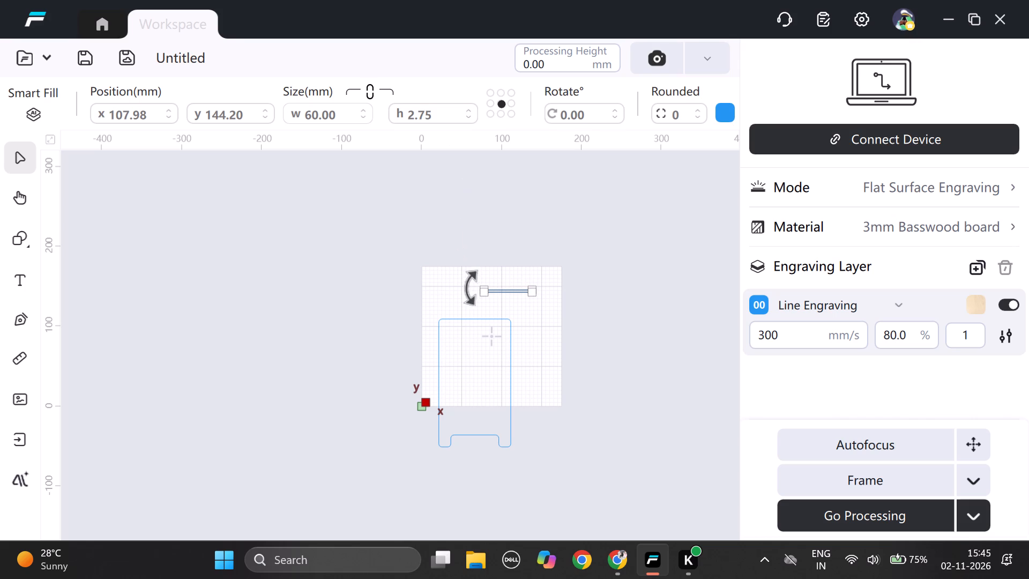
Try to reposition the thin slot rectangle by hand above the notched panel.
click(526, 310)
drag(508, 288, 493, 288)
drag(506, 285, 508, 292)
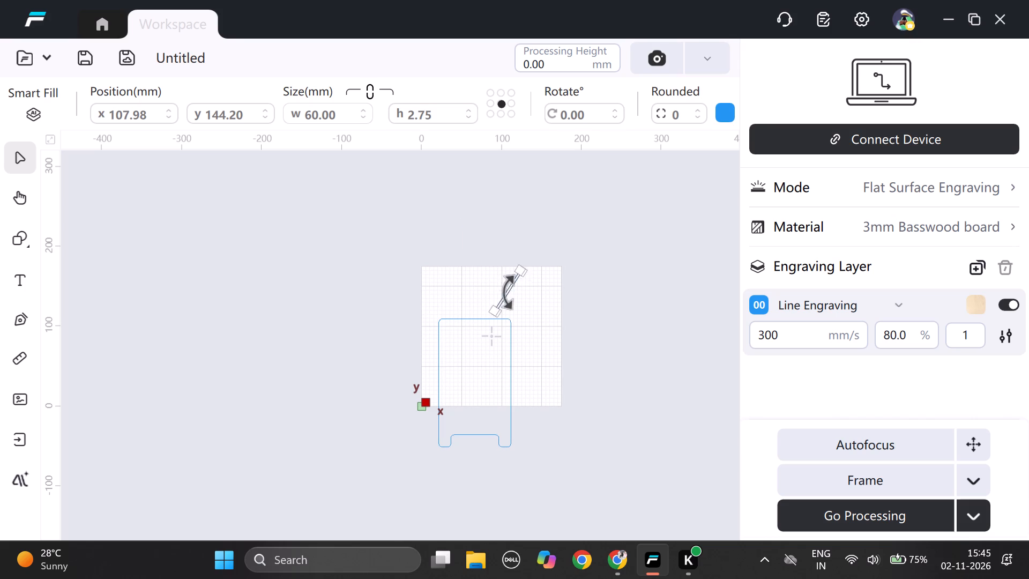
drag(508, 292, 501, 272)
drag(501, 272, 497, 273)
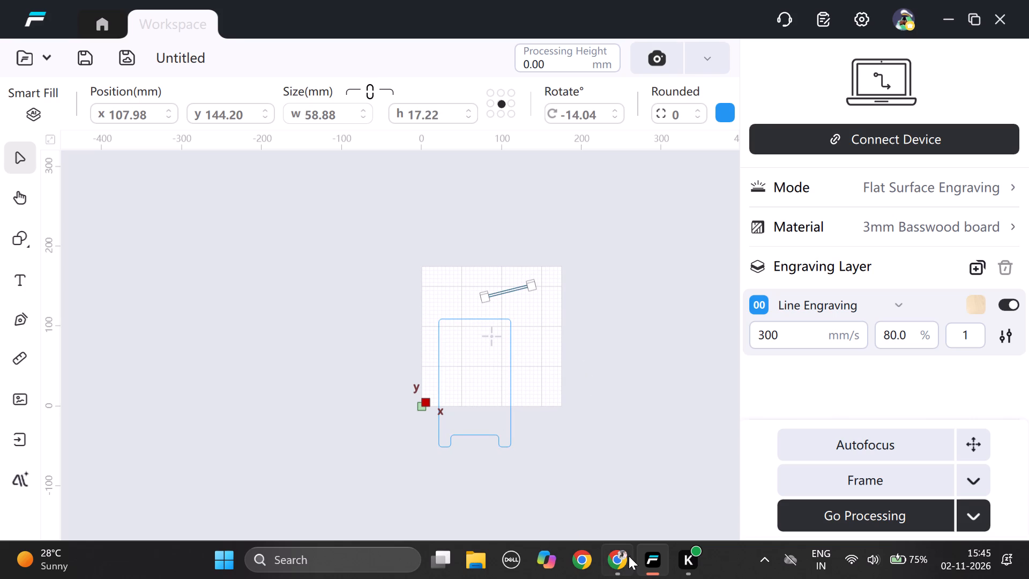
Switch to the tutorial video in Chrome and play on to 6:41 to examine how the slot is aligned and moved inside the panel.
click(629, 556)
key(space)
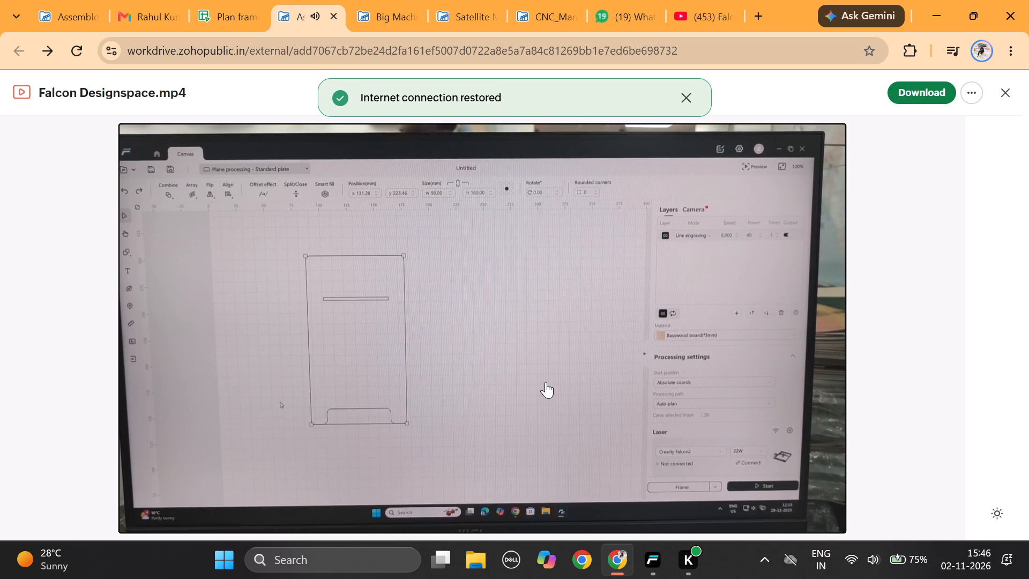
key(space)
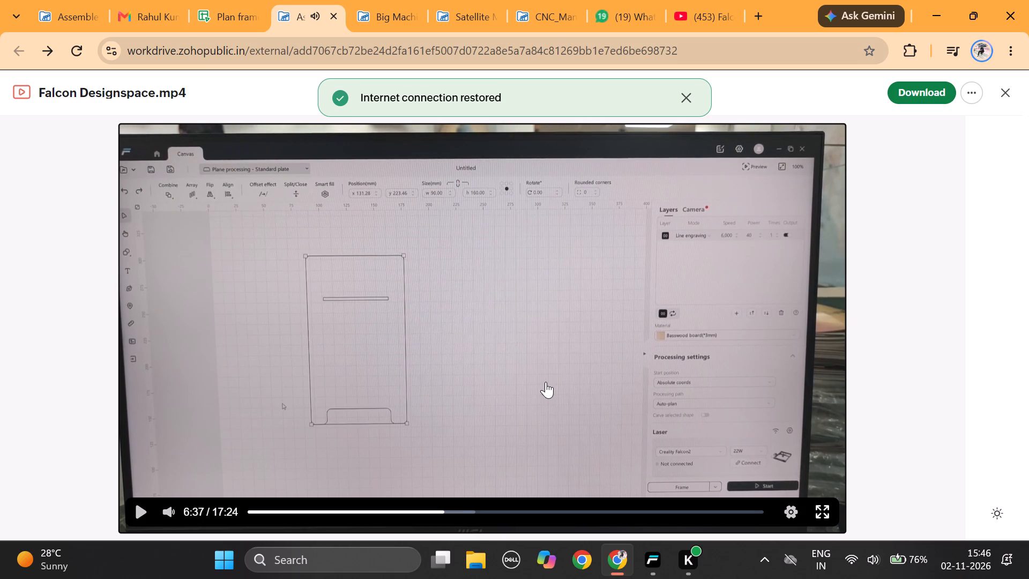
key(space)
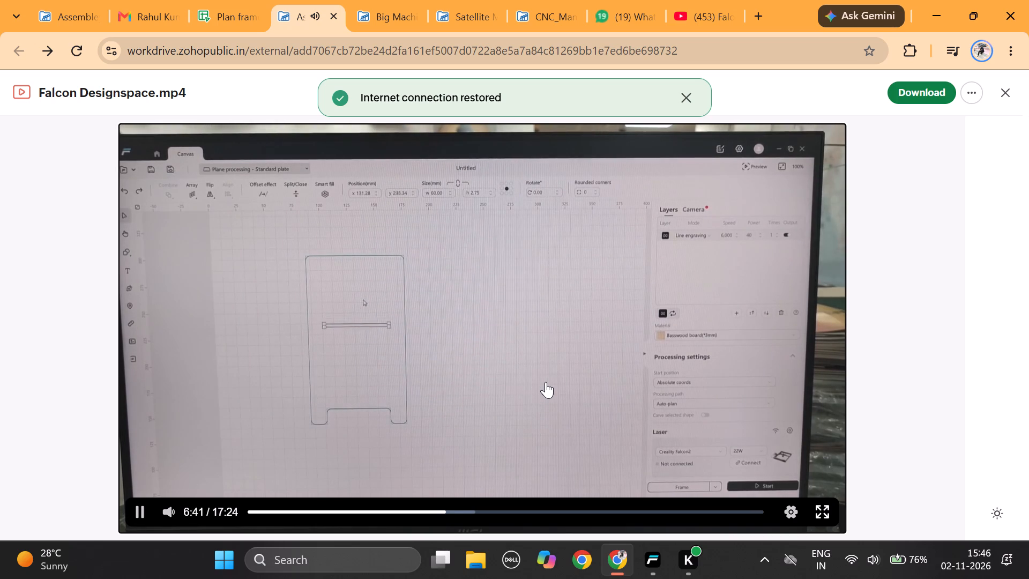
key(space)
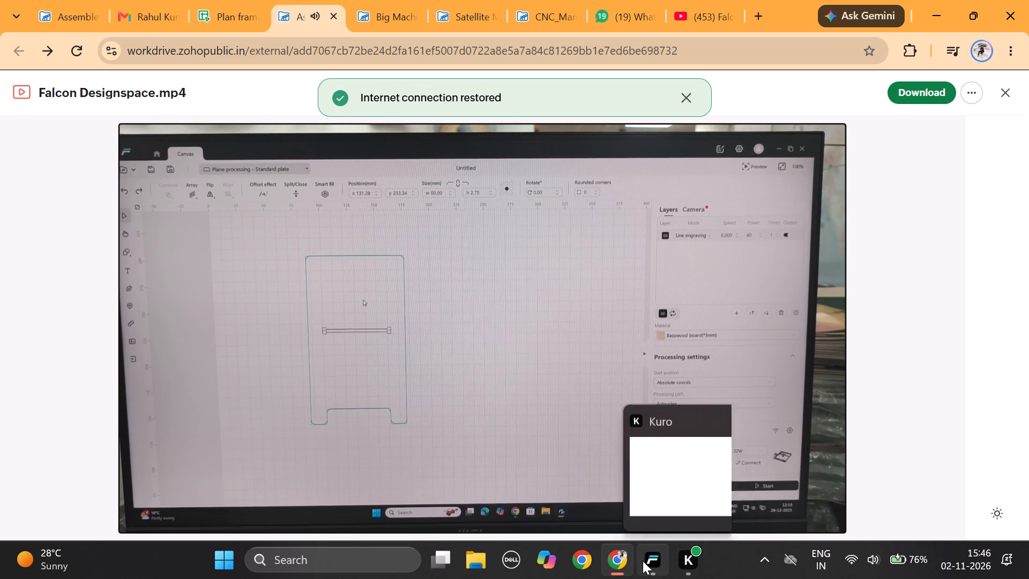
In Falcon Design Space, try to straighten the tilted slot by hand, to about -3.11° rotation and 8.28 mm overall height.
click(651, 563)
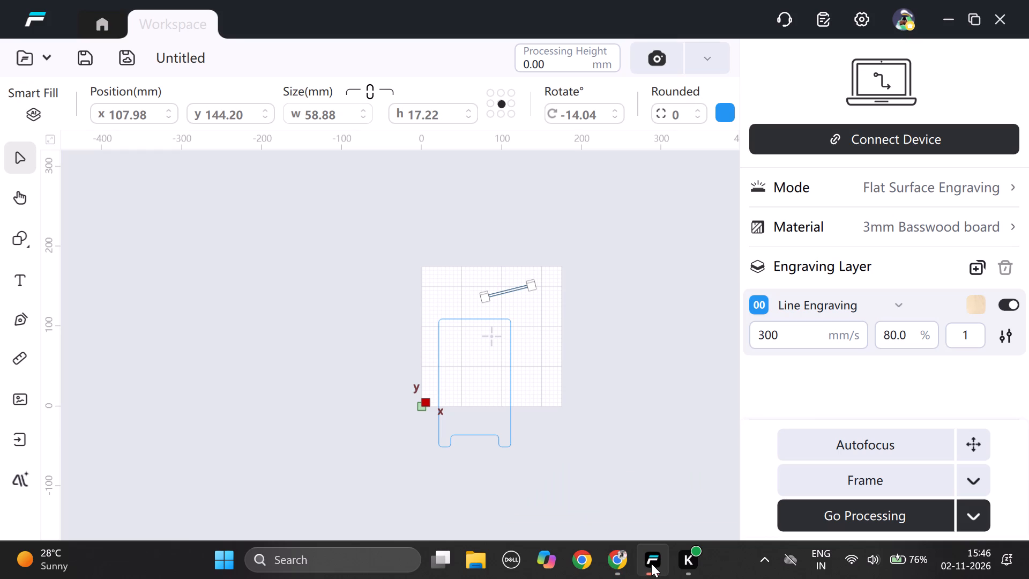
click(529, 302)
drag(524, 293, 535, 300)
drag(517, 294, 517, 285)
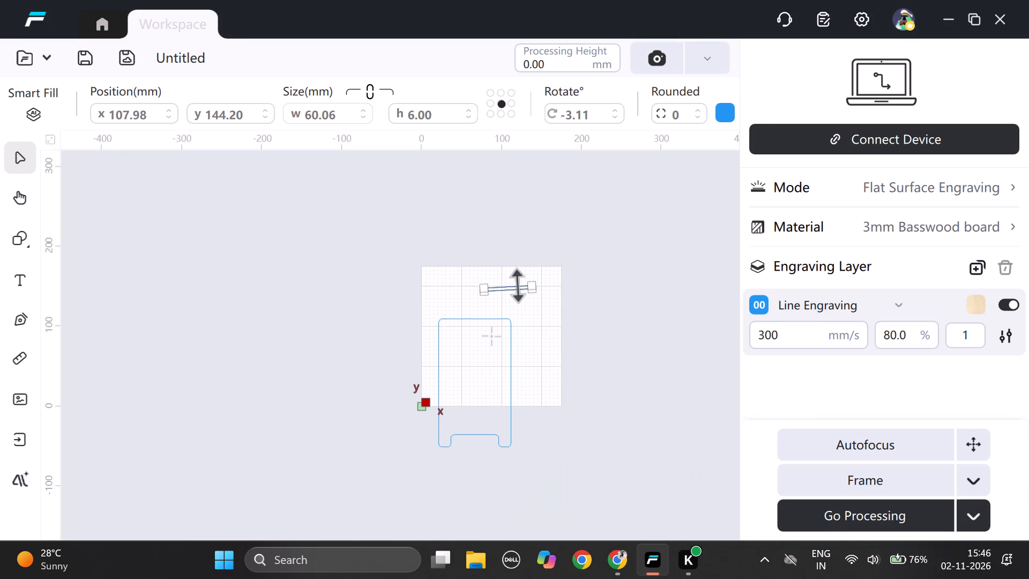
drag(517, 285, 517, 283)
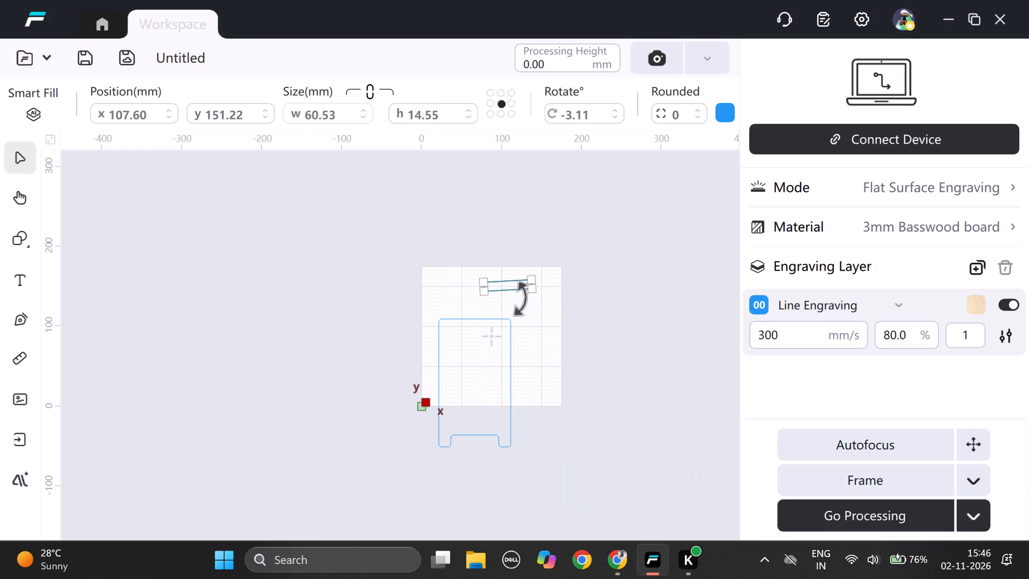
click(525, 309)
drag(518, 282, 518, 284)
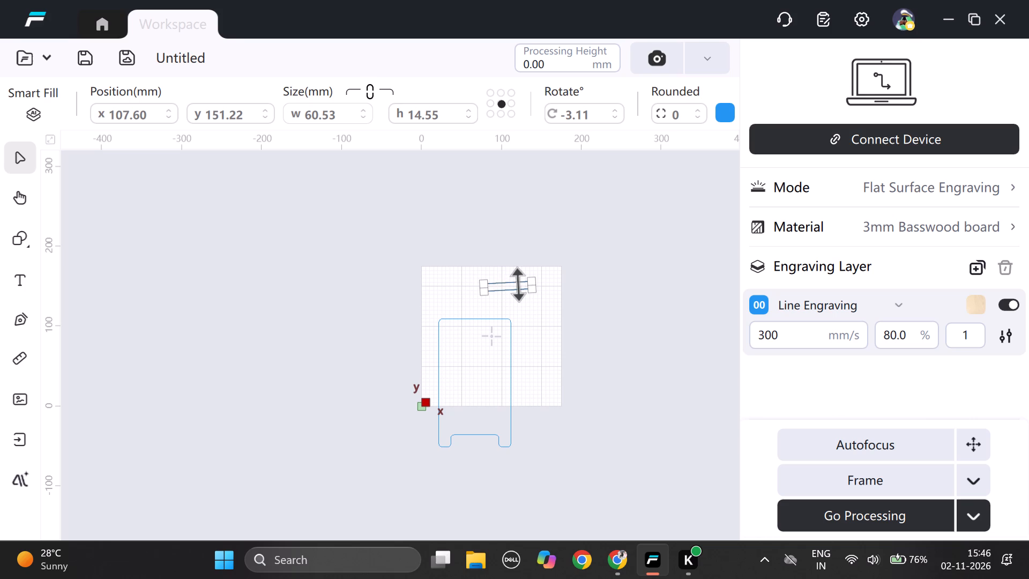
drag(518, 284, 519, 289)
drag(519, 289, 521, 288)
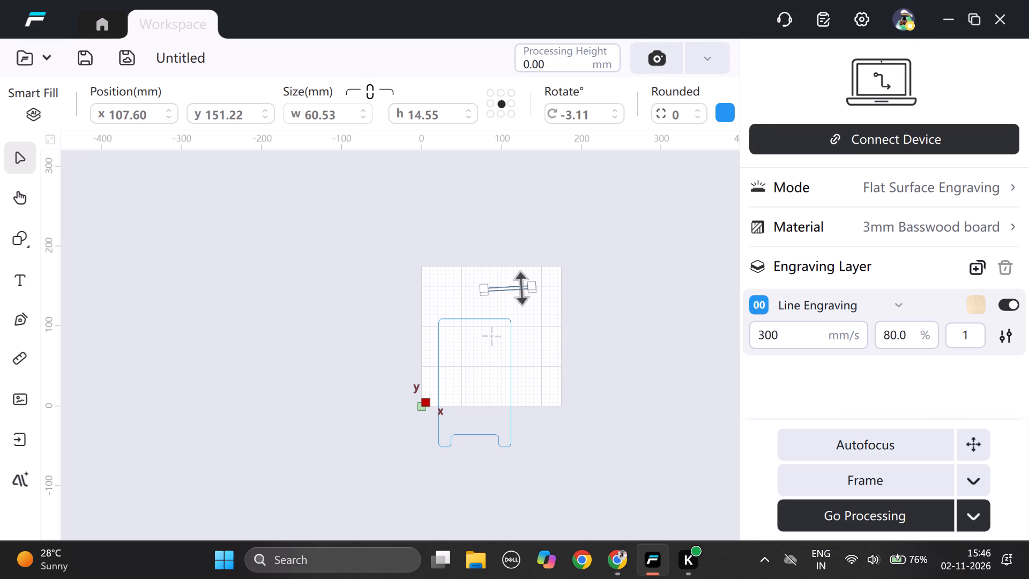
drag(521, 288, 521, 287)
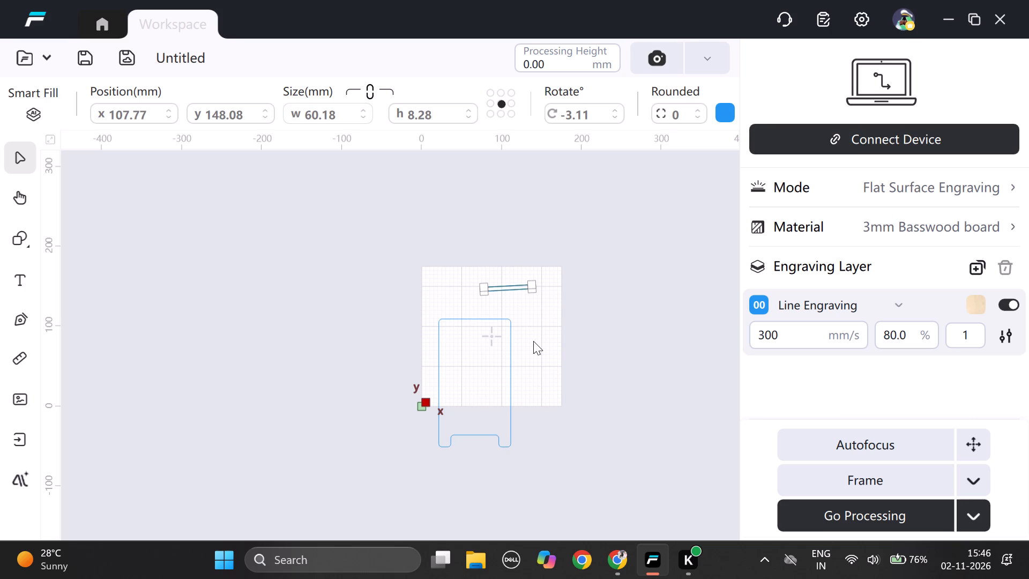
Select the slot together with the notched panel and apply Align Vertical to them.
drag(533, 341, 443, 260)
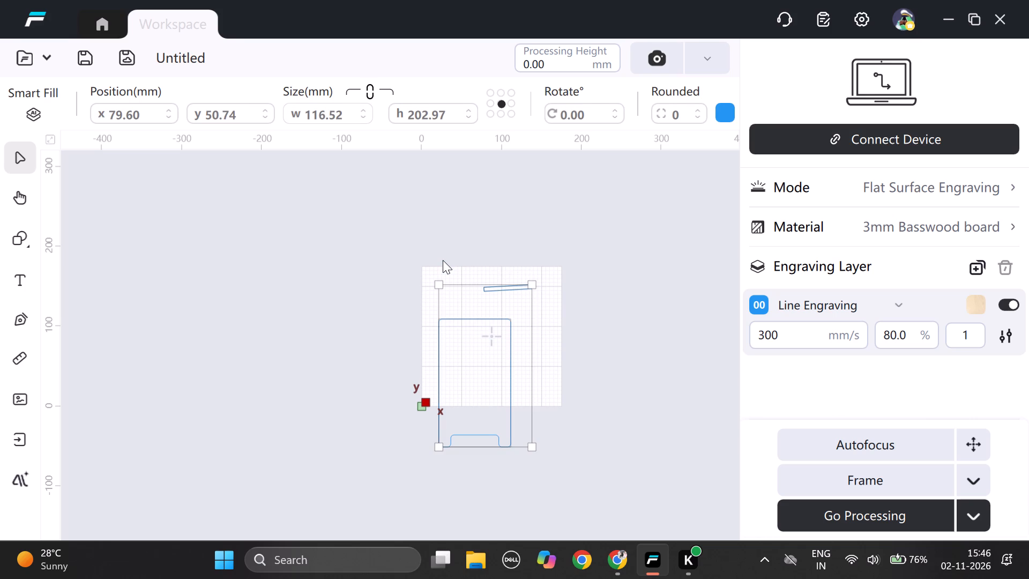
scroll(126, 88, right, 4)
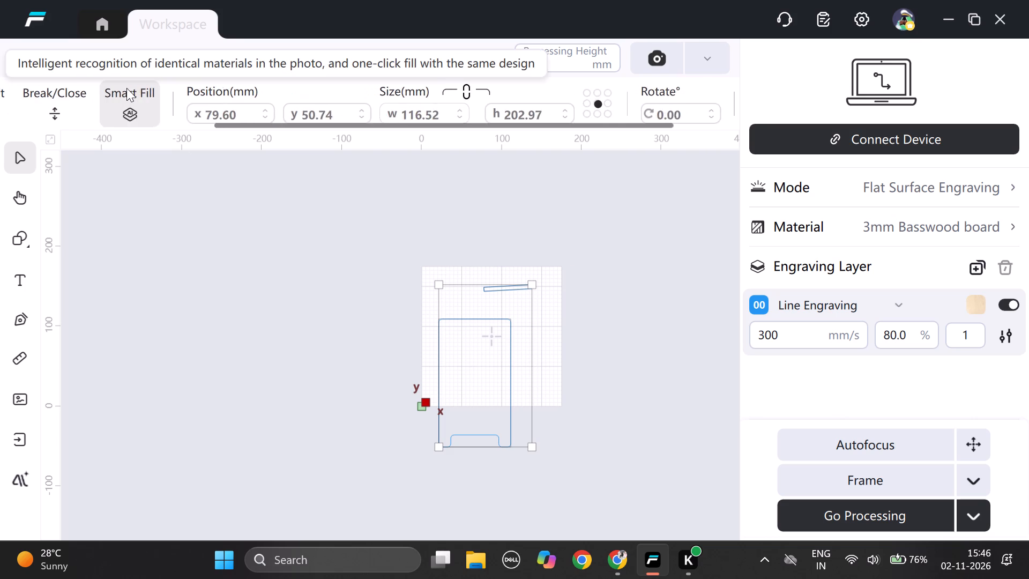
scroll(126, 88, right, 3)
click(77, 91)
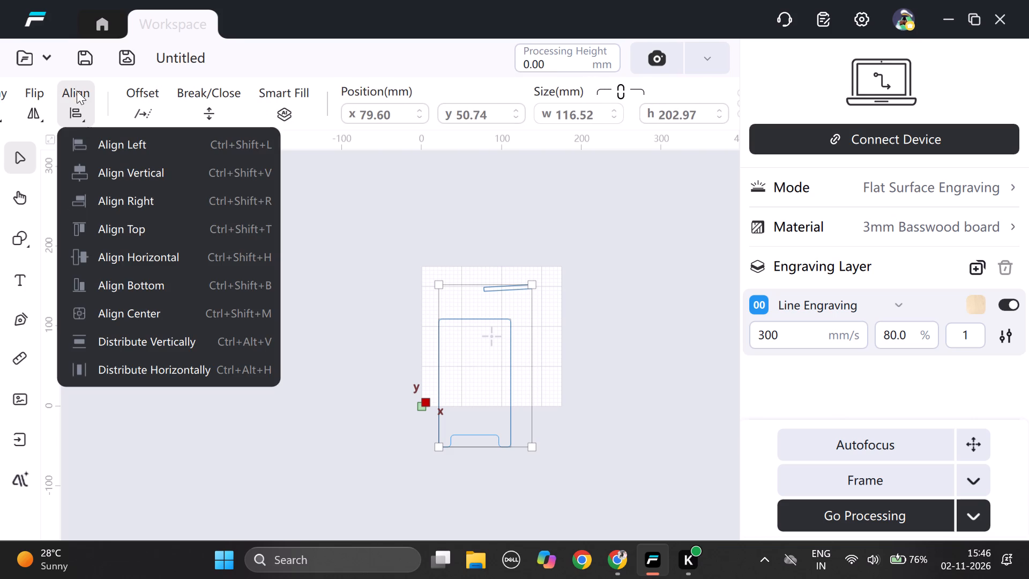
click(126, 174)
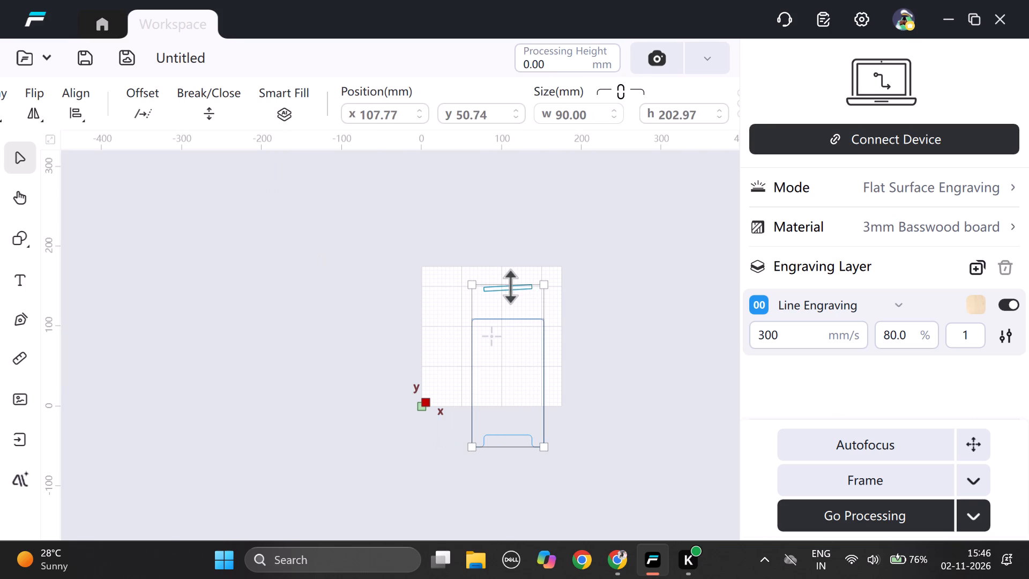
Stretch the selected slot and panel upward by hand to an overall height of about 220.4 mm.
drag(510, 286, 513, 284)
drag(513, 284, 513, 272)
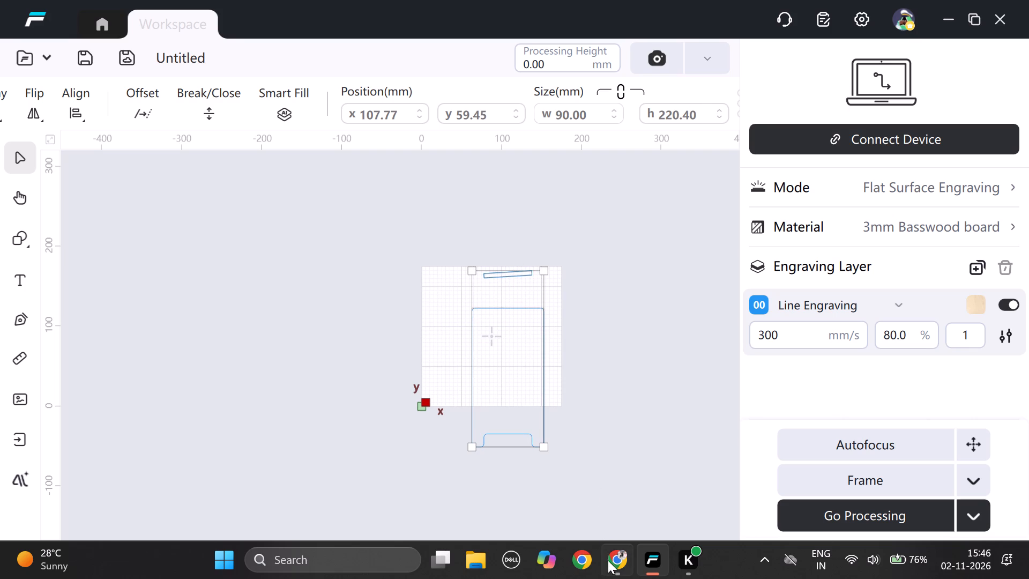
Switch to the tutorial video in Chrome and replay from 6:36 to 7:02 to examine how the slot is positioned above the notch.
click(616, 561)
click(525, 353)
key(space)
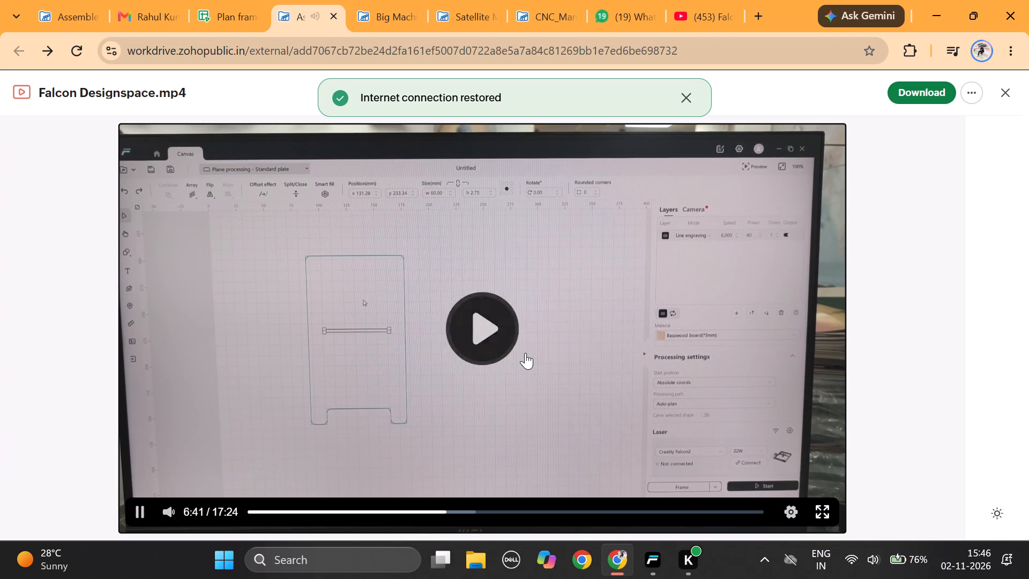
key(Left)
key(Left)
key(Left)
key(Left)
key(Left)
key(Left)
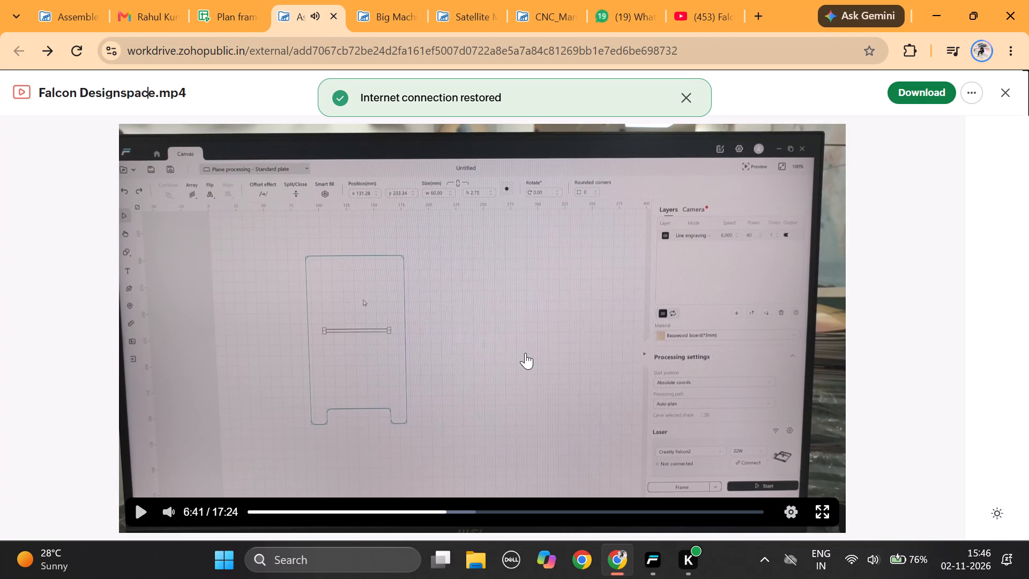
key(space)
key(space)
click(252, 441)
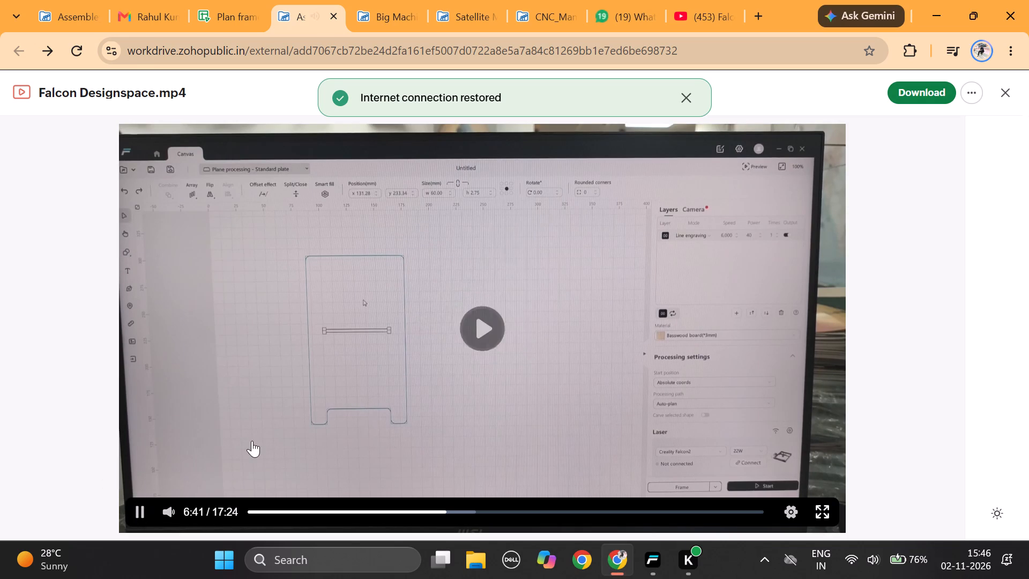
click(441, 513)
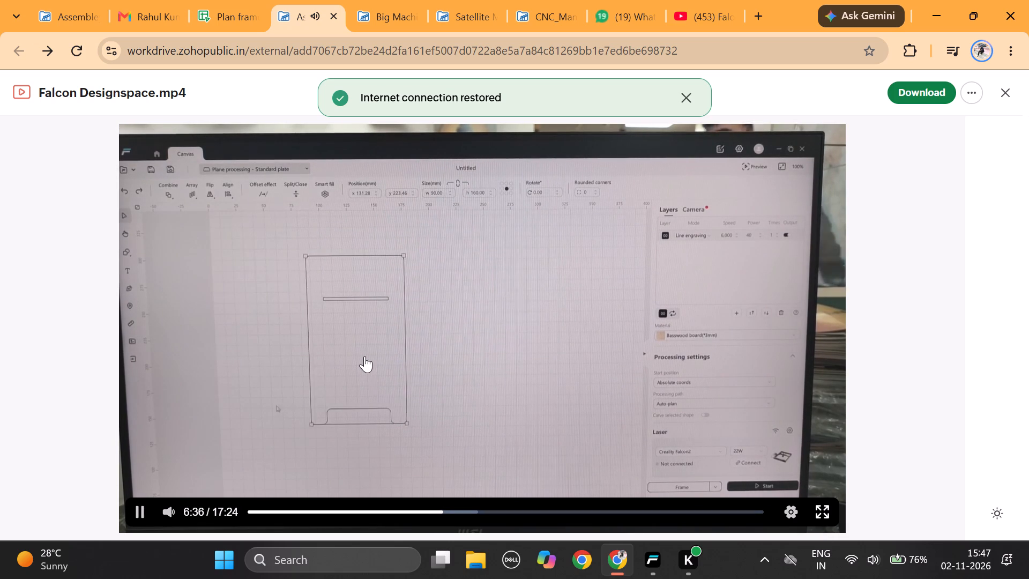
key(Left)
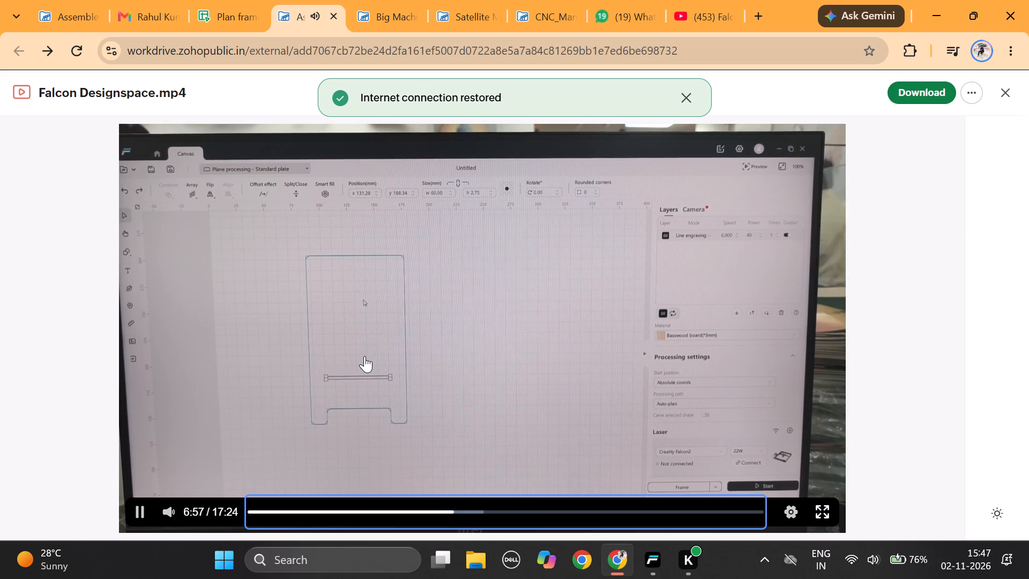
key(space)
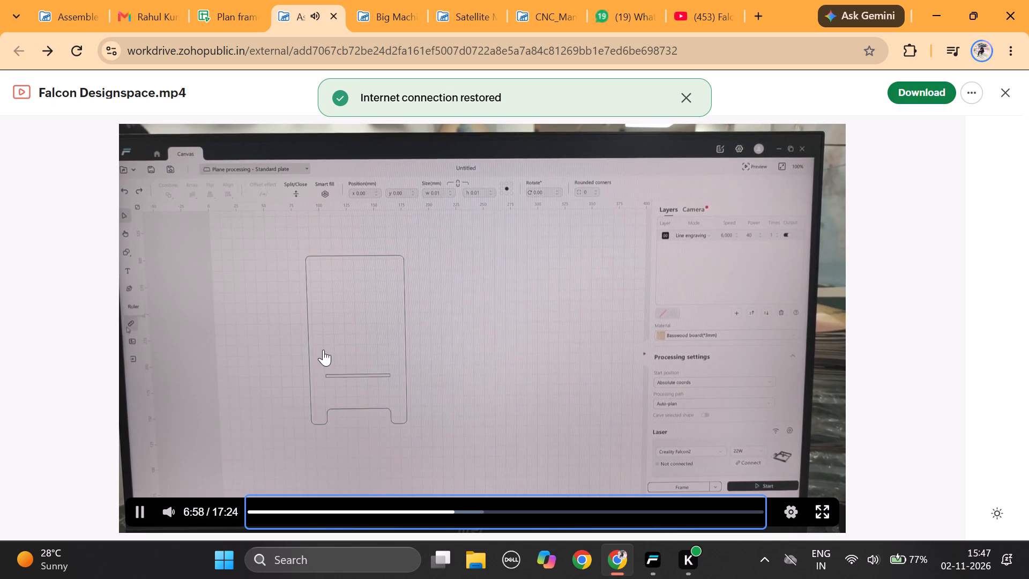
key(space)
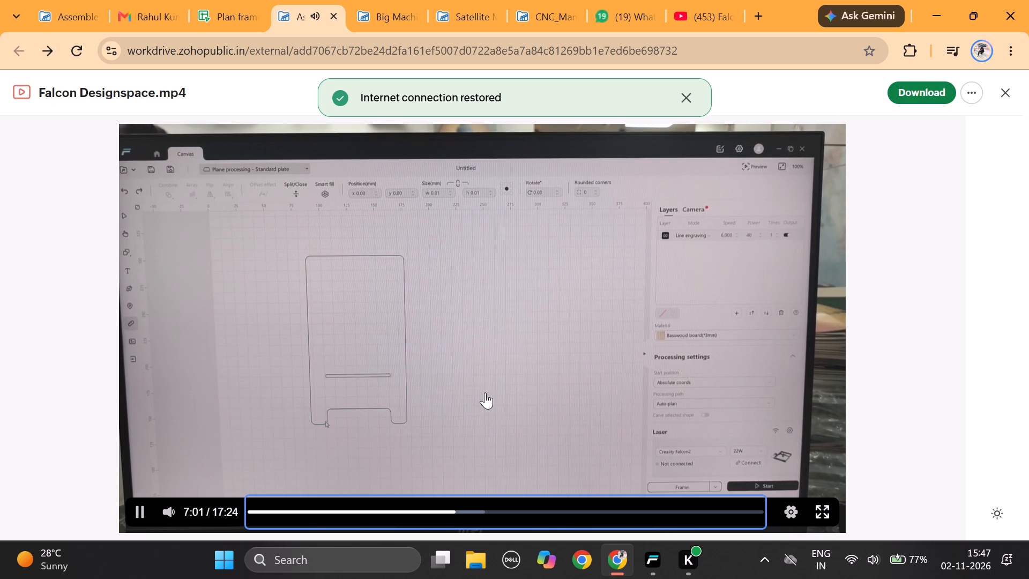
click(495, 417)
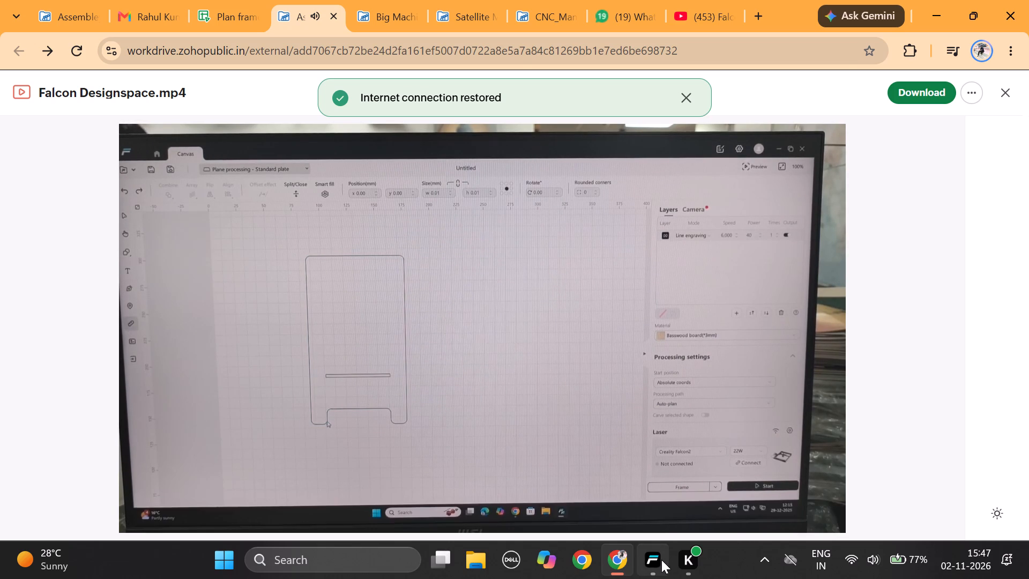
In Falcon Design Space, move the tilted slot down inside the panel along its vertical centreline, to about y 31.63 mm.
click(661, 560)
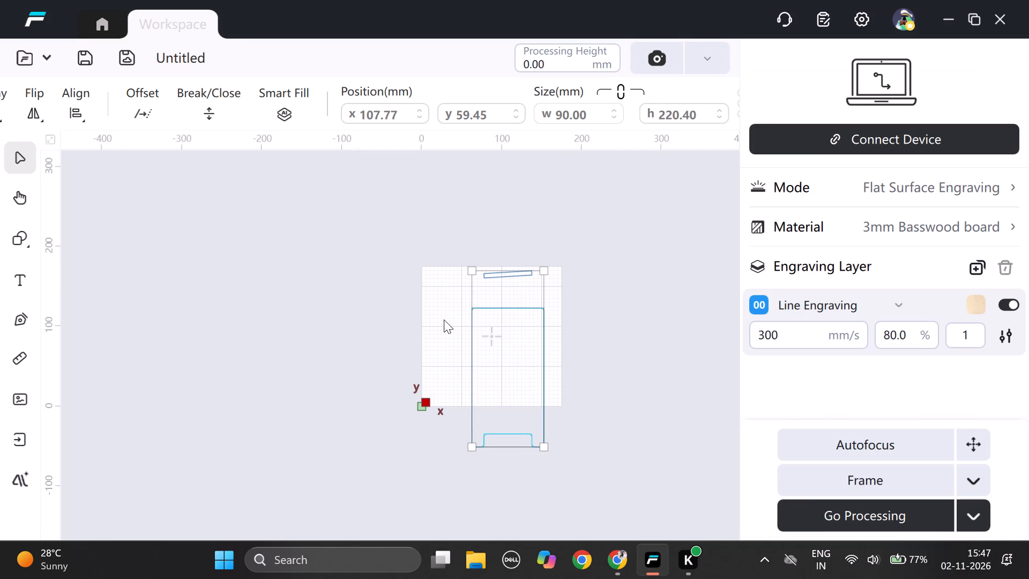
click(444, 320)
drag(519, 272, 519, 282)
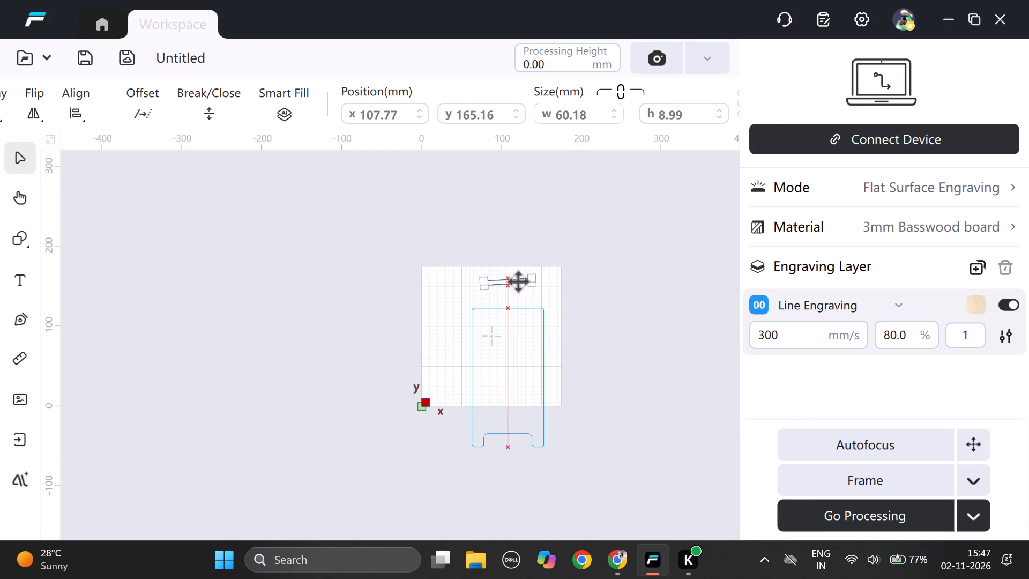
drag(519, 282, 520, 359)
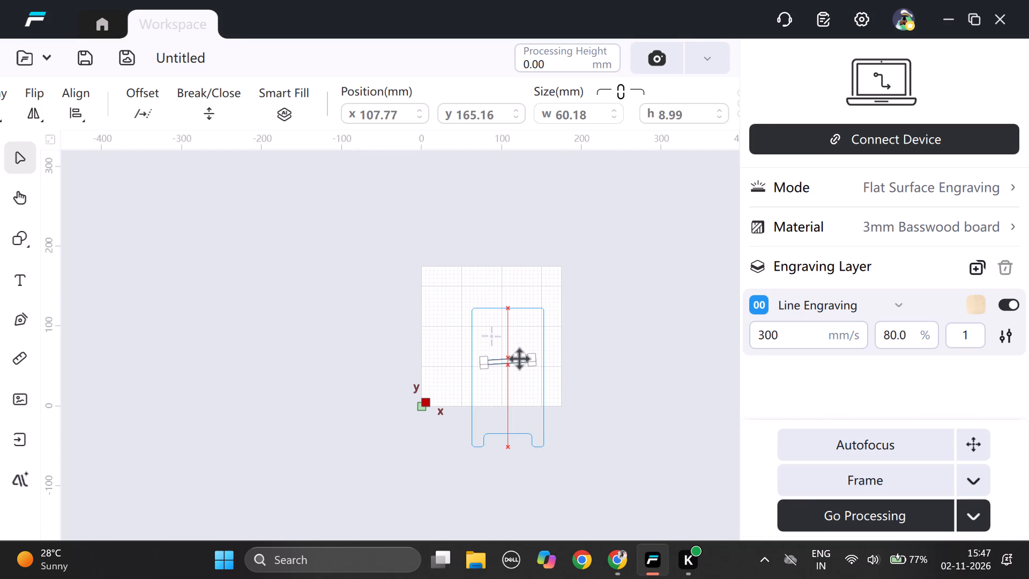
drag(520, 359, 520, 362)
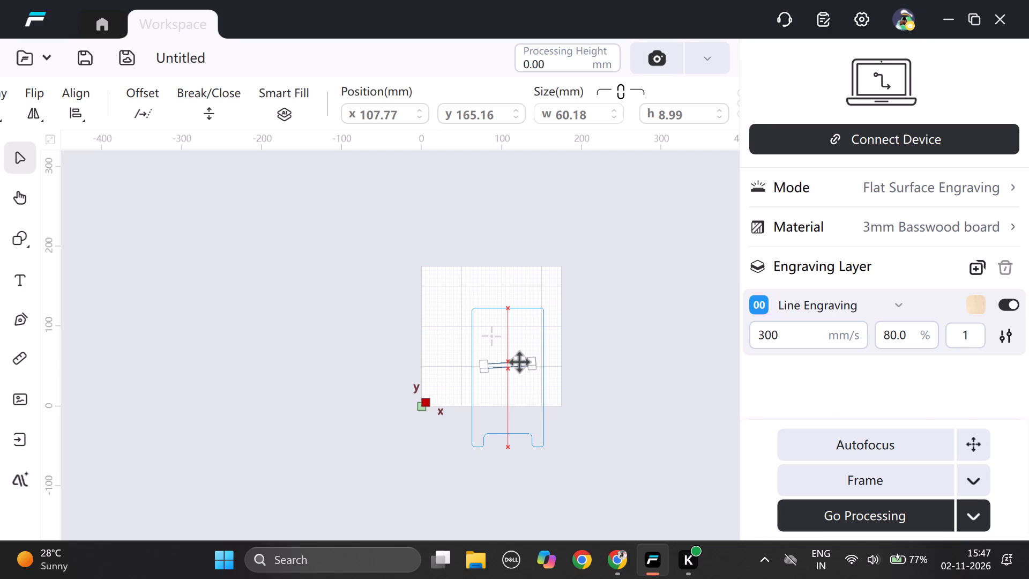
drag(520, 362, 518, 382)
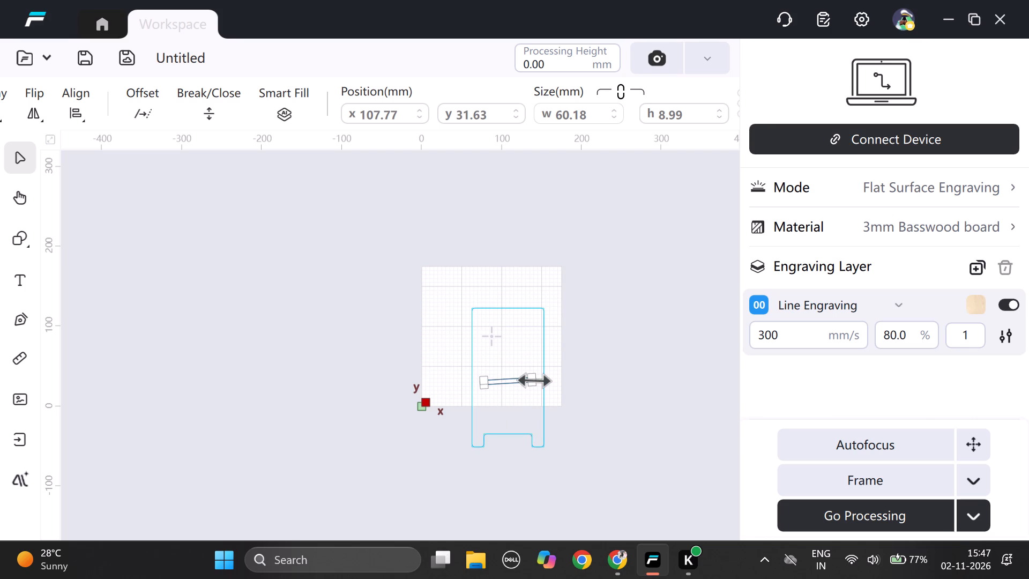
Reshape the slot by hand into a level, thicker rectangle about 50.4 mm wide.
drag(534, 380, 525, 373)
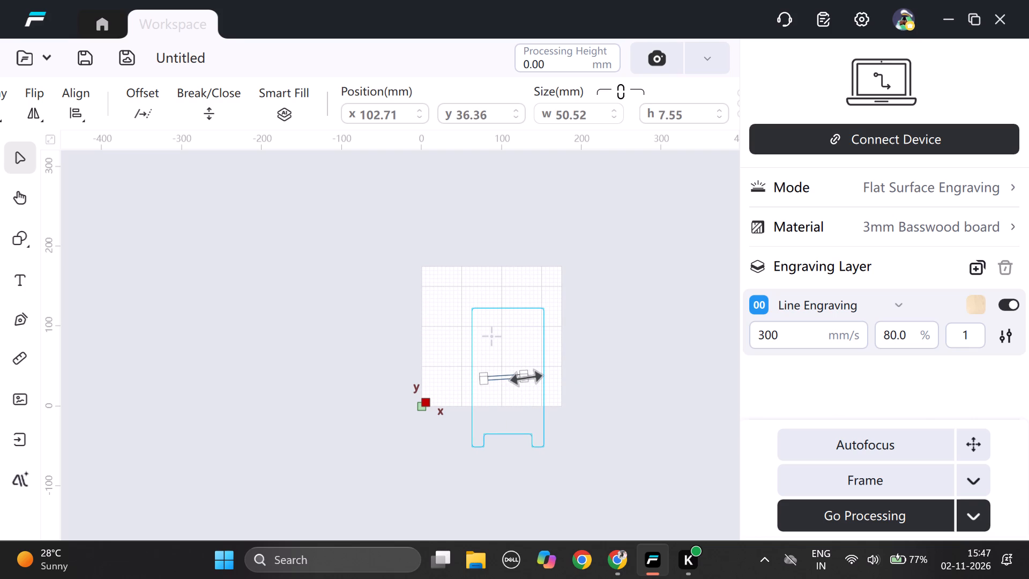
click(523, 382)
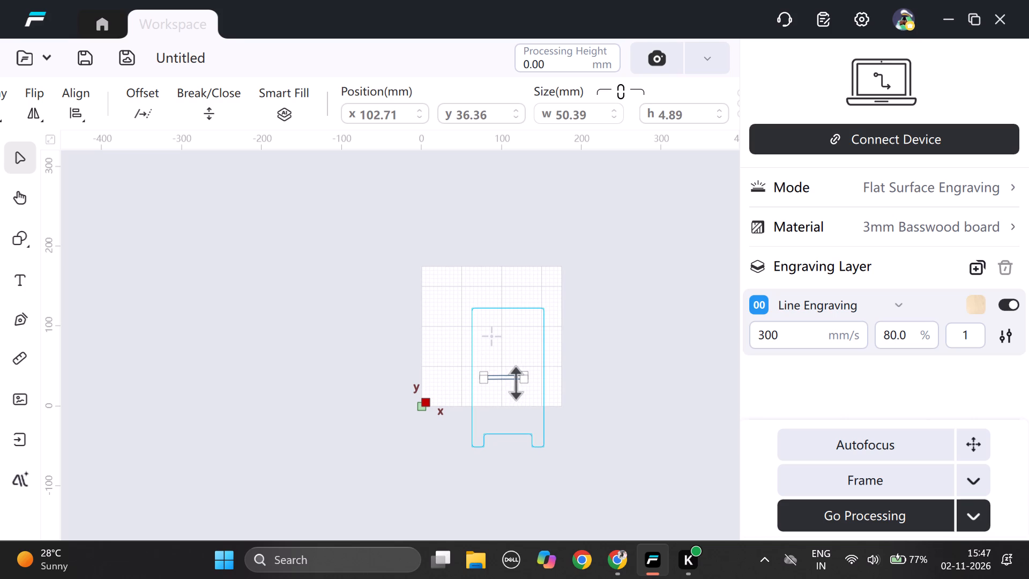
click(512, 382)
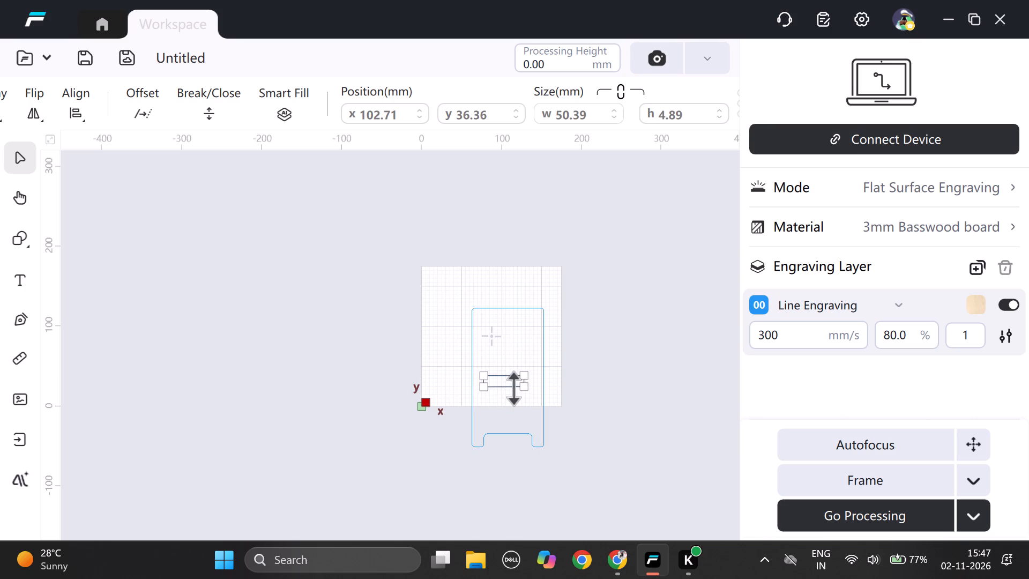
Move the notched panel to centre it horizontally on the slot and raise it, to about x 102.70, y 73.46 mm.
click(519, 419)
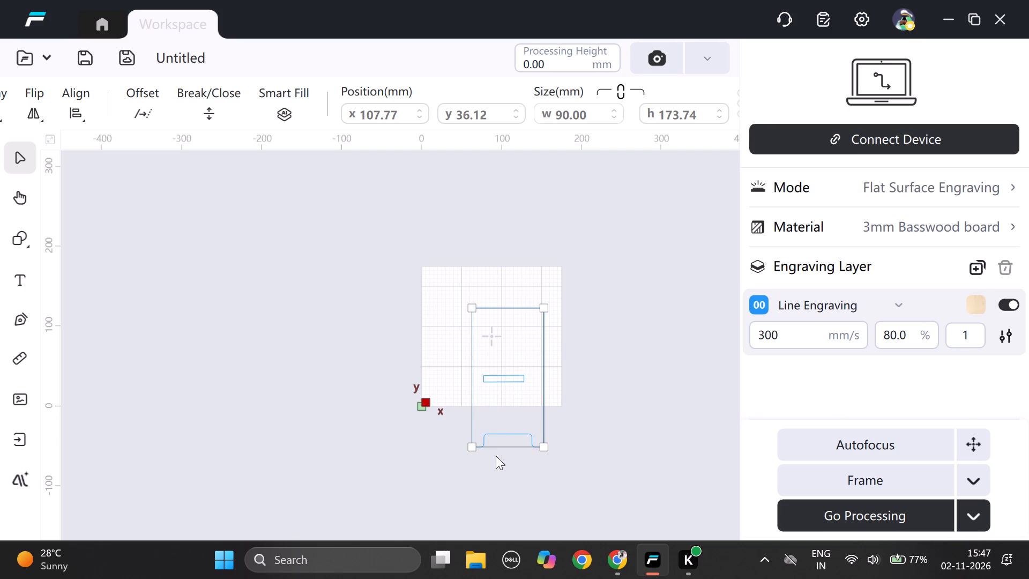
drag(508, 378, 510, 385)
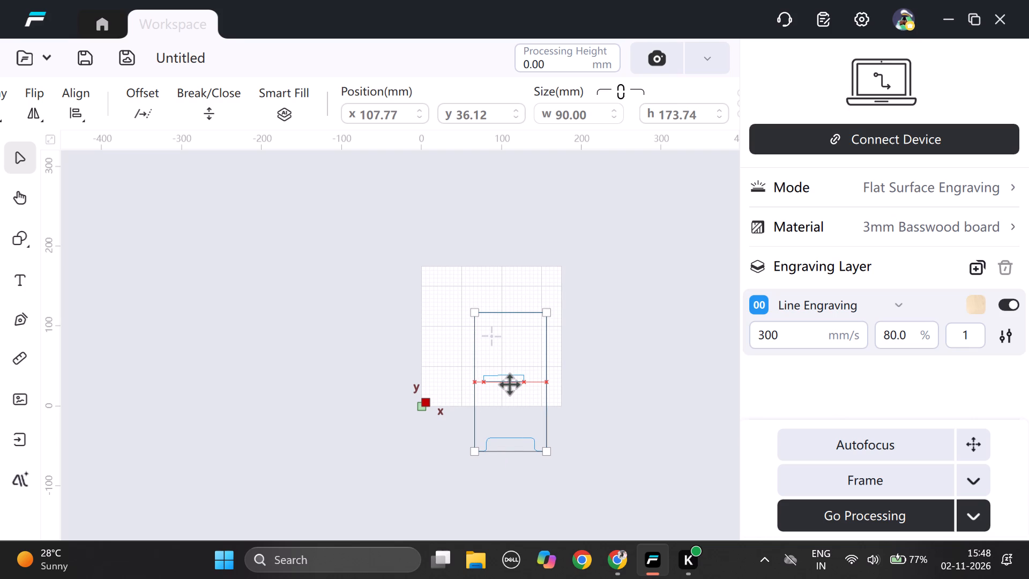
drag(510, 385, 505, 385)
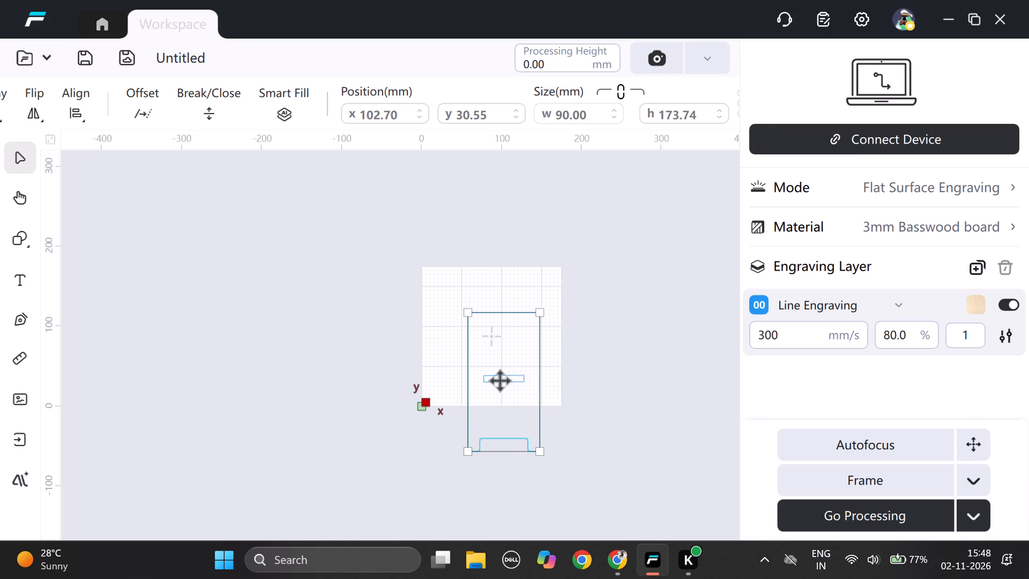
drag(500, 379, 503, 378)
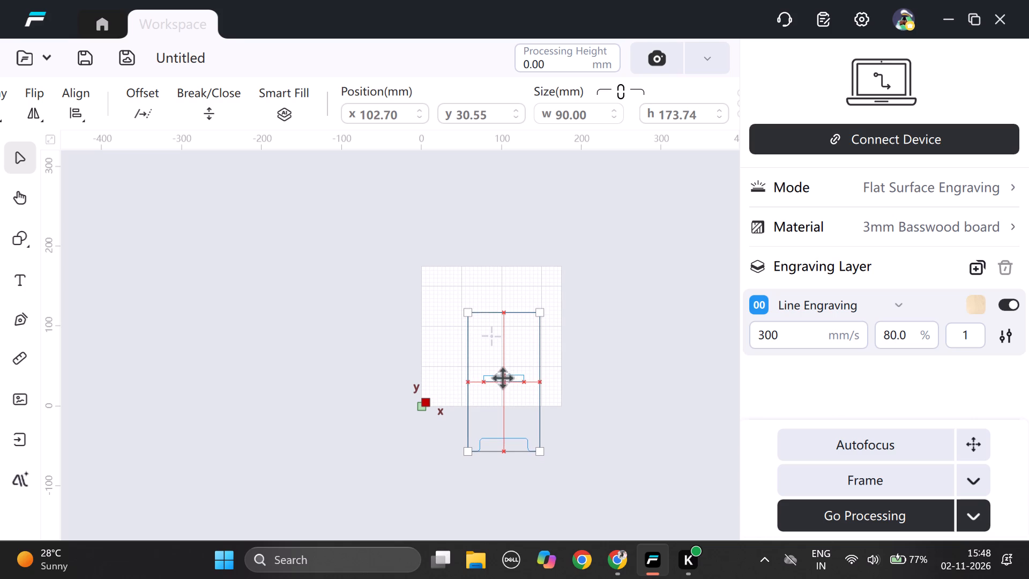
drag(503, 378, 501, 350)
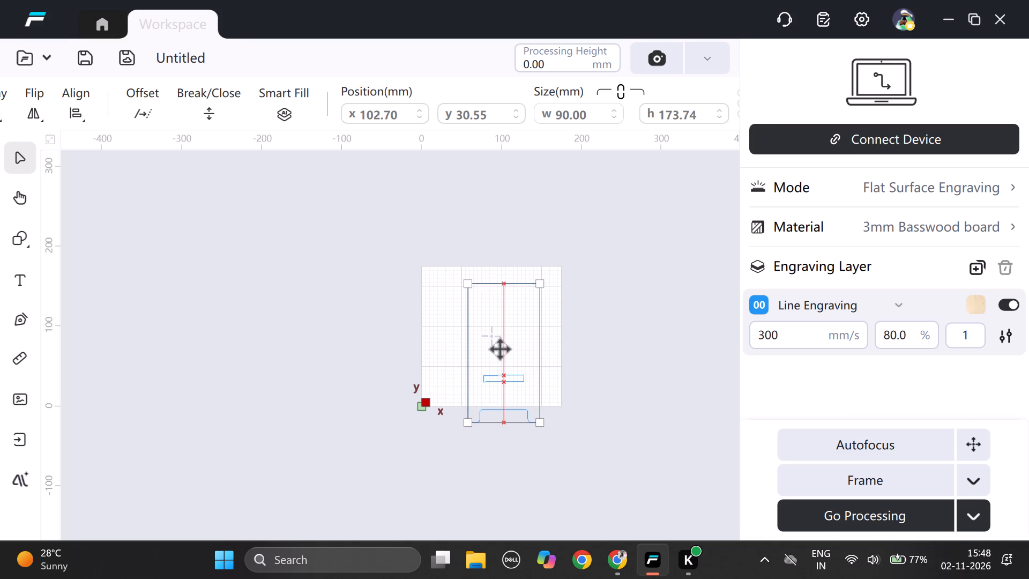
drag(501, 350, 500, 343)
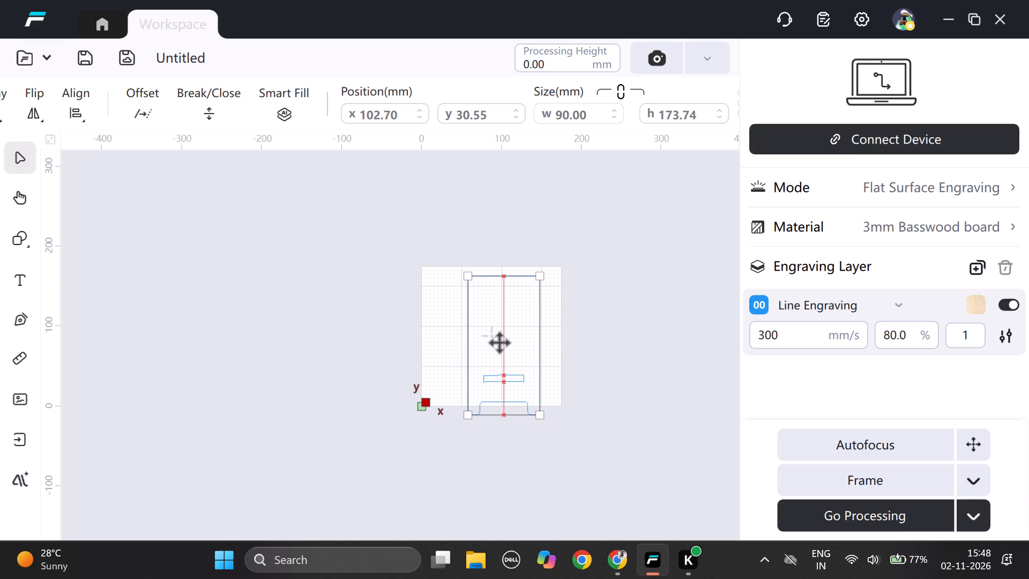
drag(500, 343, 500, 346)
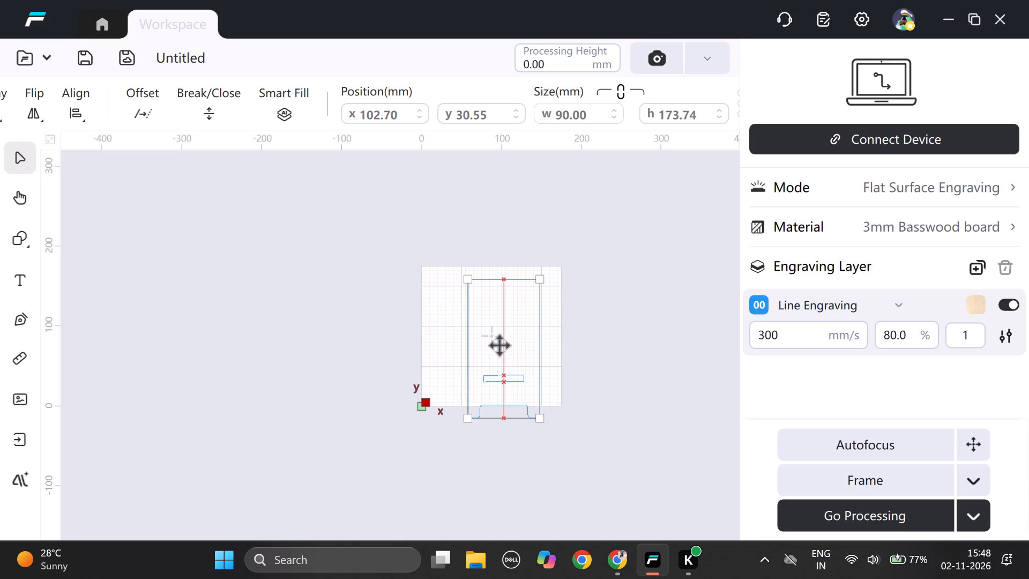
drag(500, 346, 501, 344)
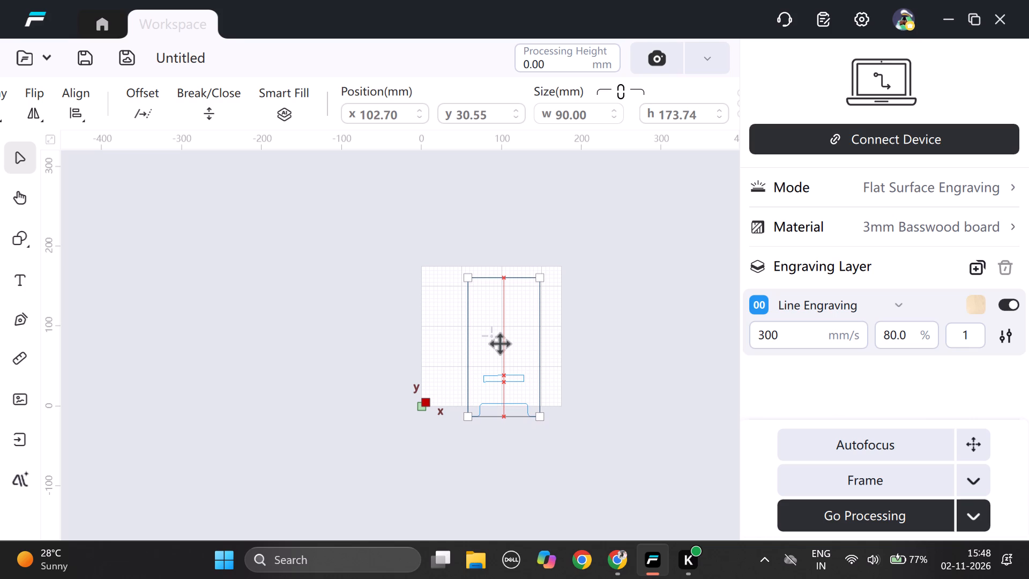
drag(501, 344, 503, 345)
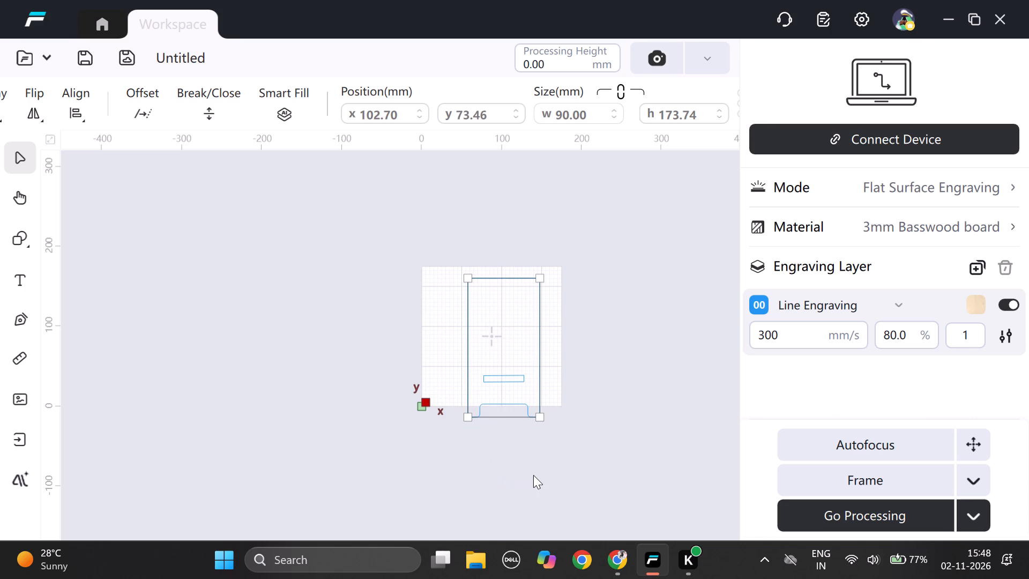
Play the tutorial video in Chrome on from 7:02 to examine the slot placement and the finished engraved wooden sample.
click(616, 561)
click(497, 369)
key(space)
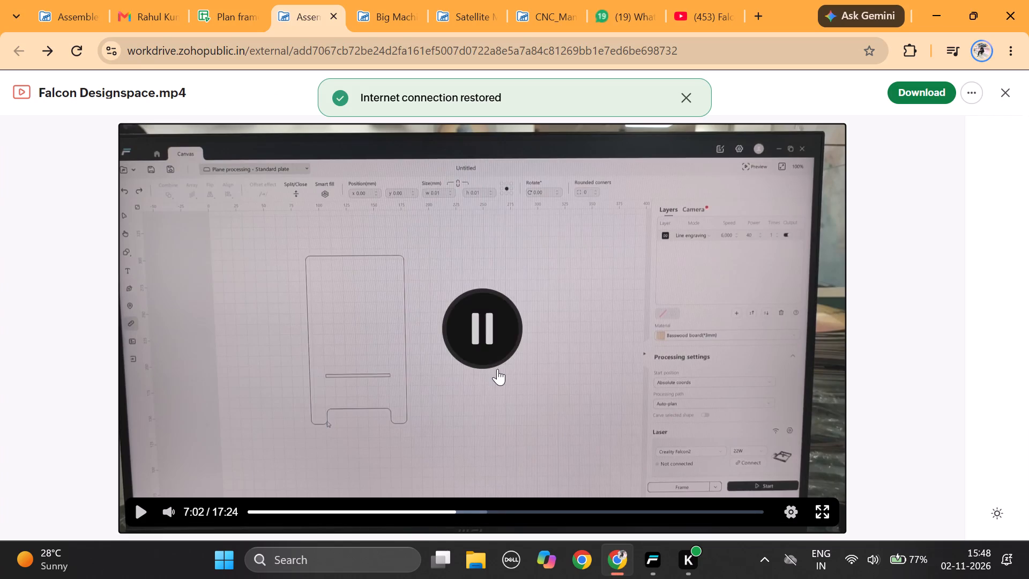
key(space)
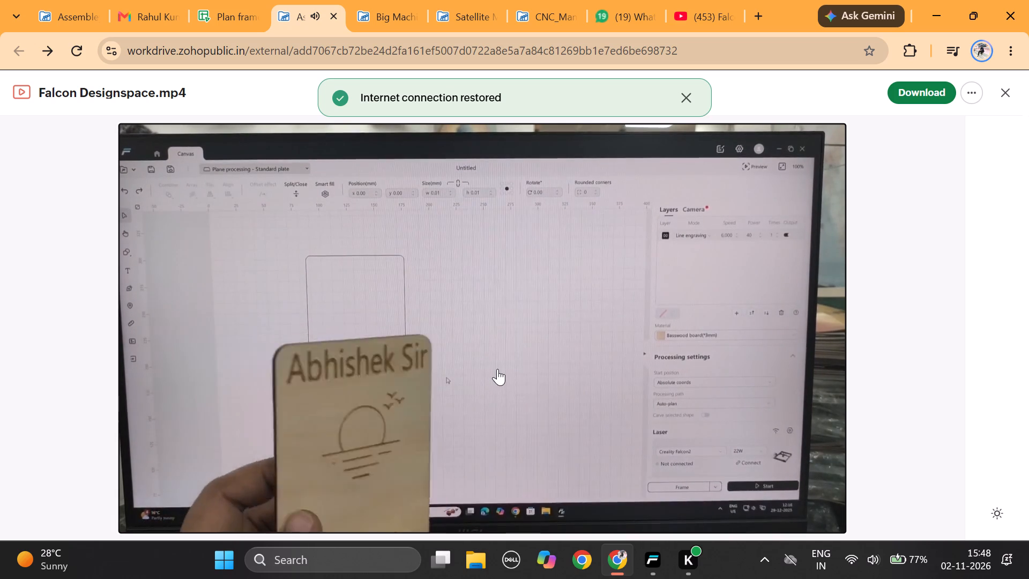
key(space)
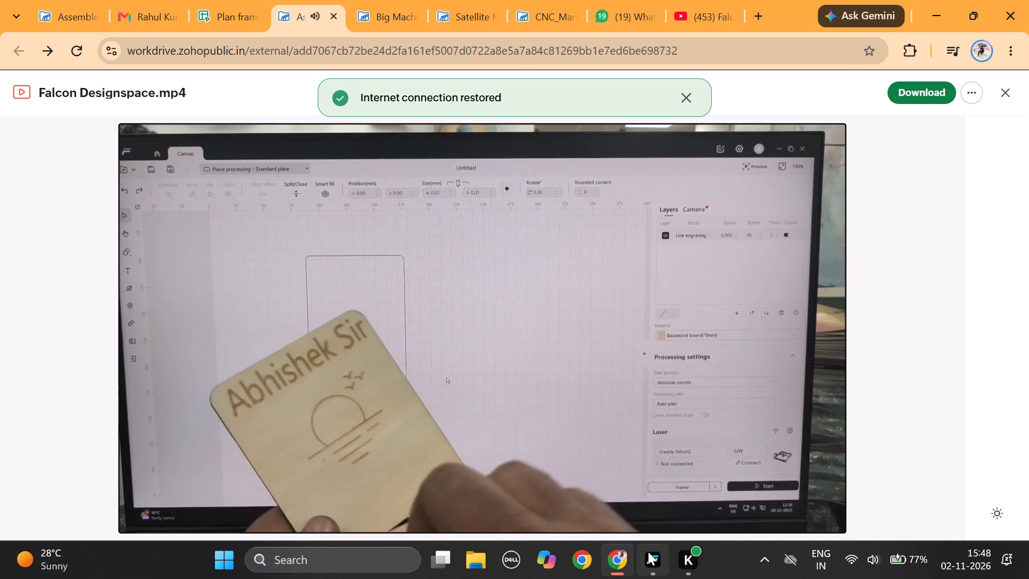
In Falcon Design Space, measure the vertical distance from the slot's lower-left corner to the notch's top edge with the Ruler.
click(649, 561)
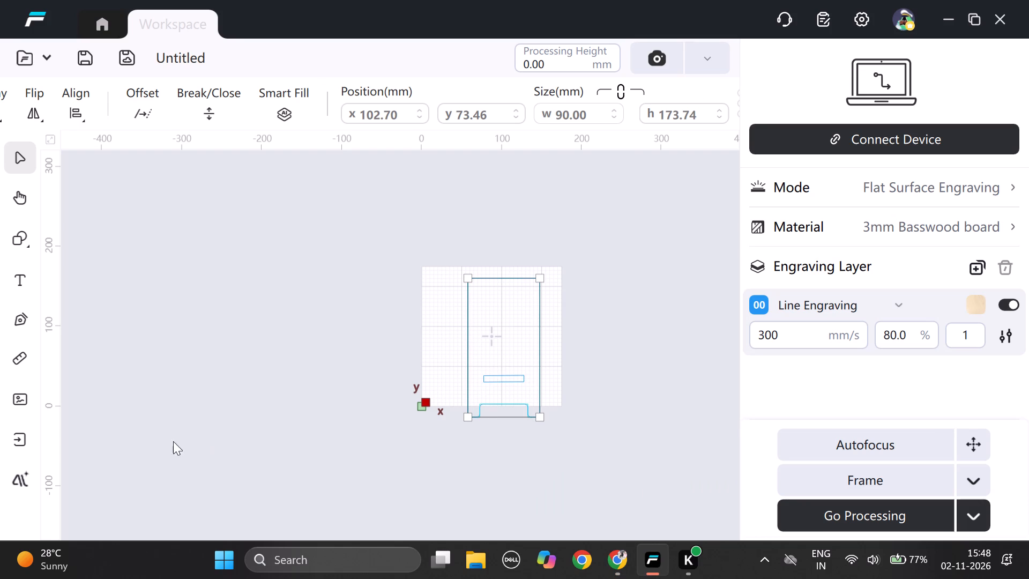
click(17, 356)
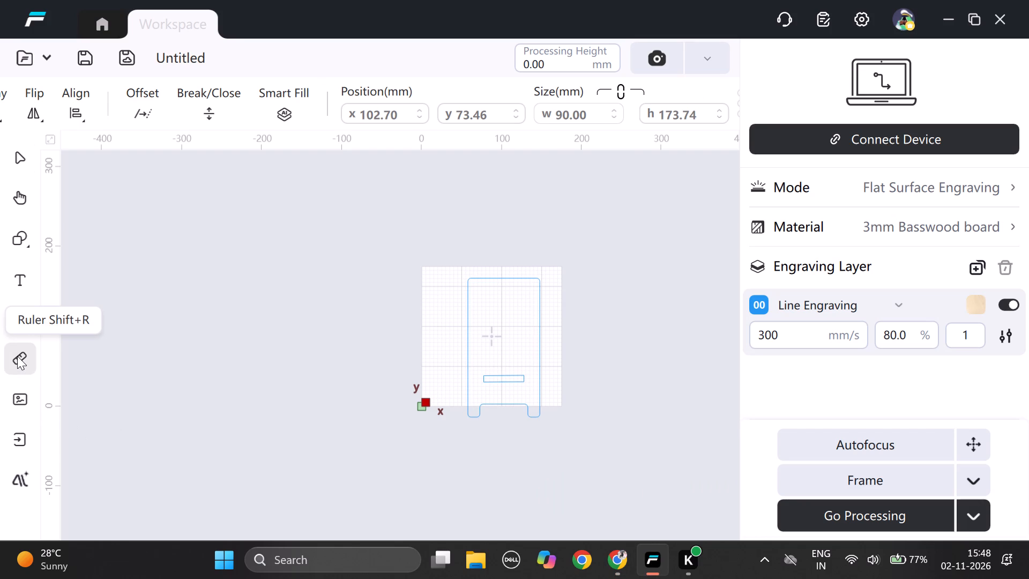
drag(486, 385, 482, 399)
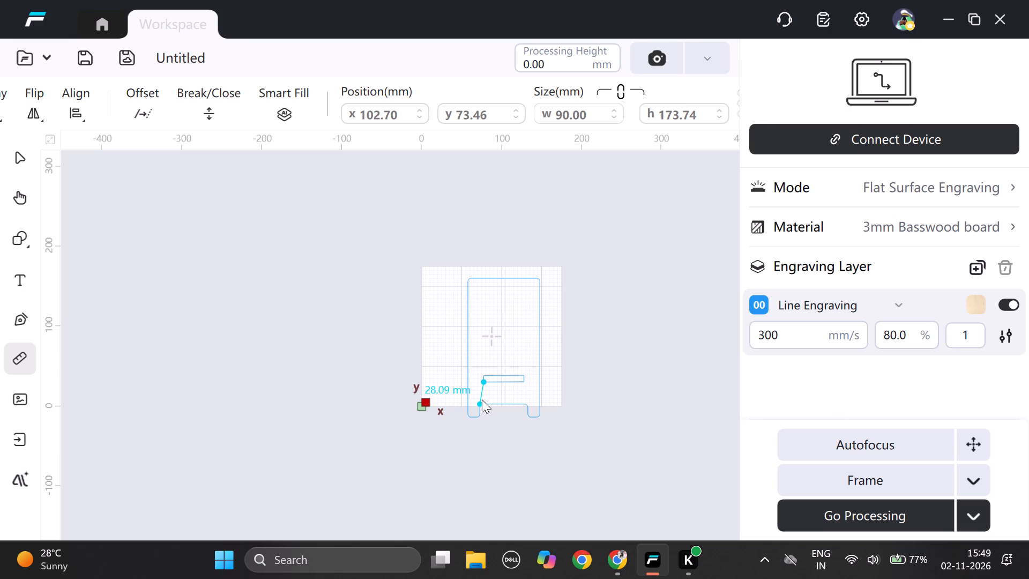
drag(482, 399, 483, 398)
drag(483, 398, 493, 397)
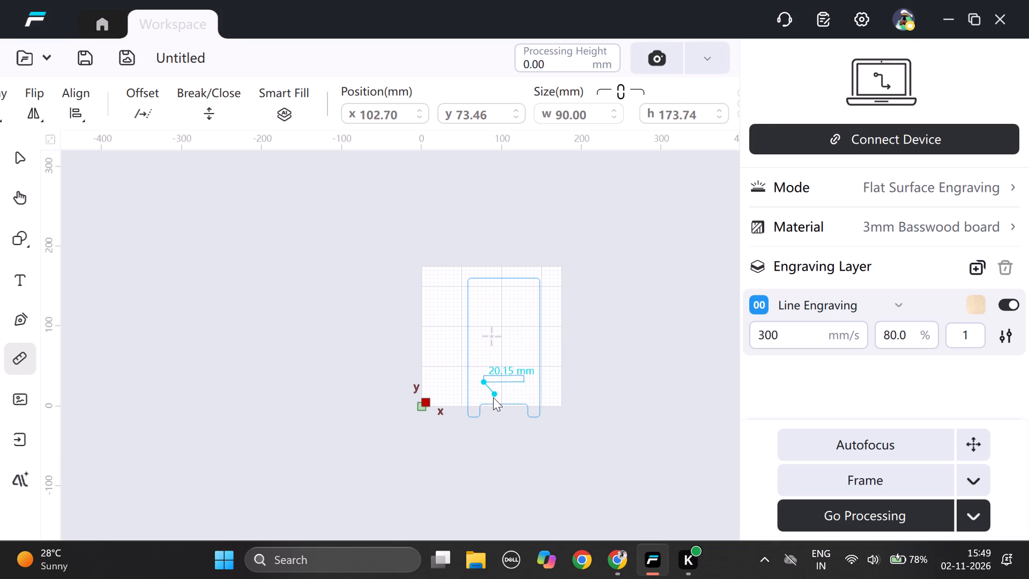
drag(493, 397, 487, 404)
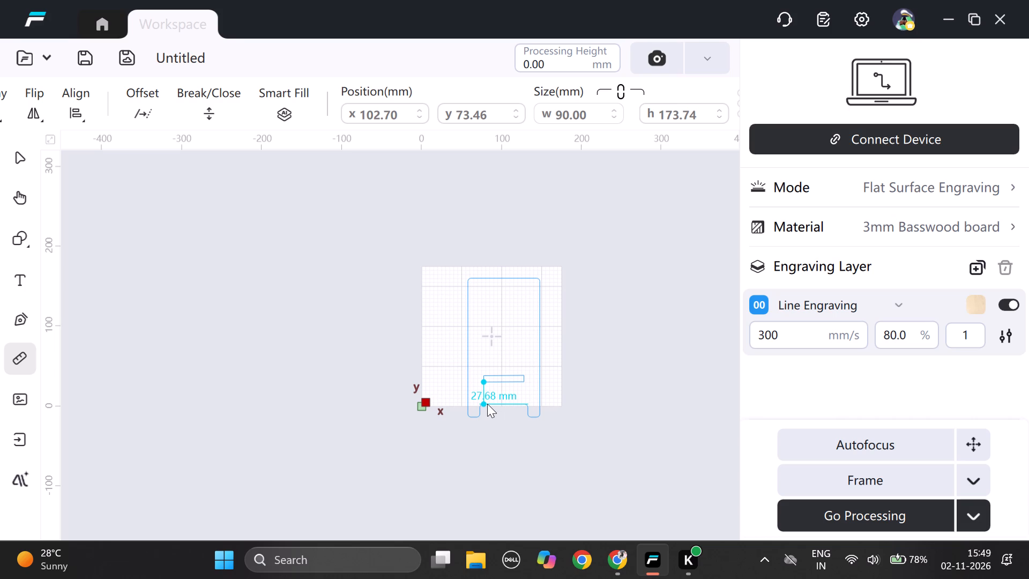
Measure again with the Ruler from the slot's lower-left corner.
drag(487, 404, 480, 403)
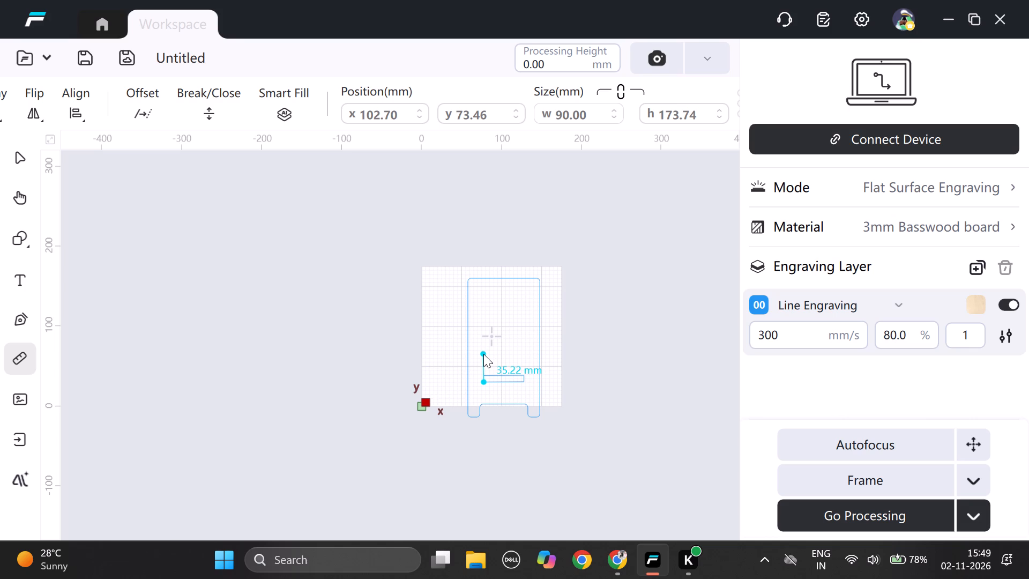
Undo all the drawing edits back to an empty canvas, removing the notched panel and the slot.
key(ctrl+z)
key(ctrl+z)
key(ctrl+z)
key(ctrl+z)
key(ctrl+z)
key(ctrl+z)
key(ctrl+z)
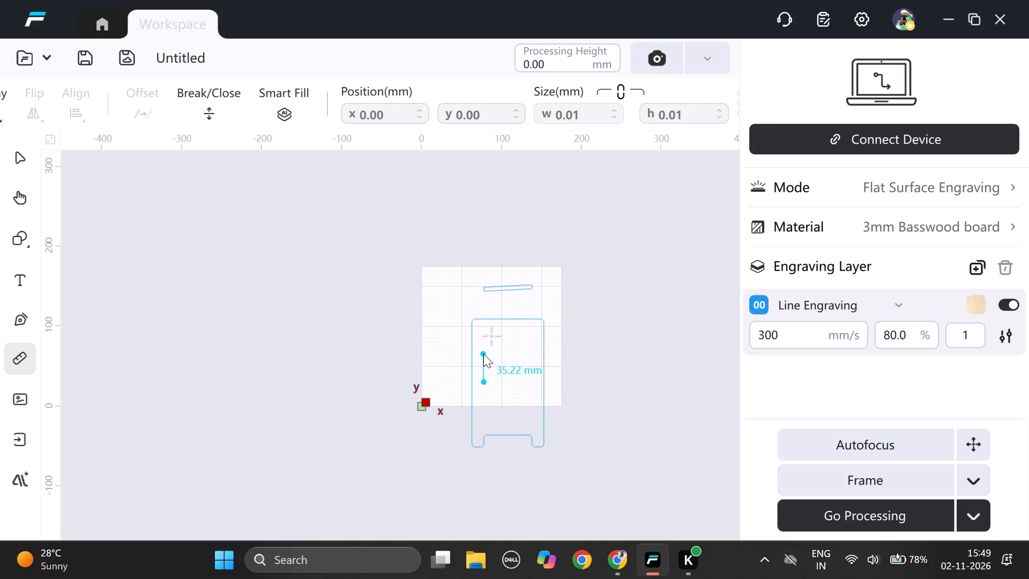
key(ctrl+z)
key(ctrl+z)
key(ctrl+z)
key(ctrl+z)
key(ctrl+z)
key(ctrl+z)
key(ctrl+z)
key(ctrl+z)
key(ctrl+z)
key(ctrl+z)
key(ctrl+z)
key(ctrl+z)
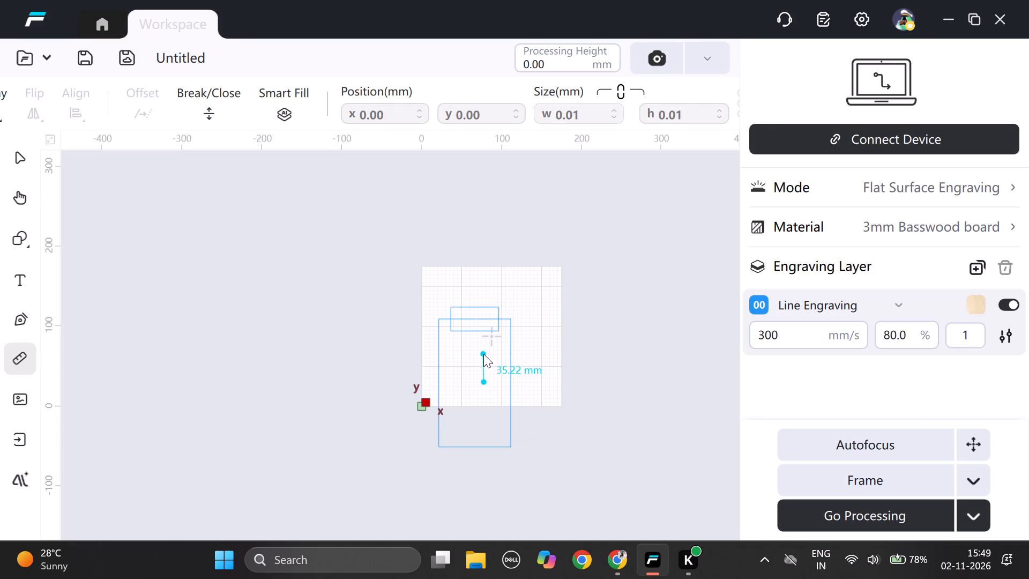
key(ctrl+z)
key(ctrl+z)
key(ctrl+z)
key(ctrl+z)
key(ctrl+z)
key(ctrl+z)
key(ctrl+z)
key(ctrl+z)
key(ctrl+z)
key(ctrl+z)
key(ctrl+z)
key(ctrl+z)
key(ctrl+z)
key(ctrl+z)
key(ctrl+z)
key(ctrl+z)
key(ctrl+z)
key(ctrl+z)
key(ctrl+z)
key(ctrl+z)
key(ctrl+z)
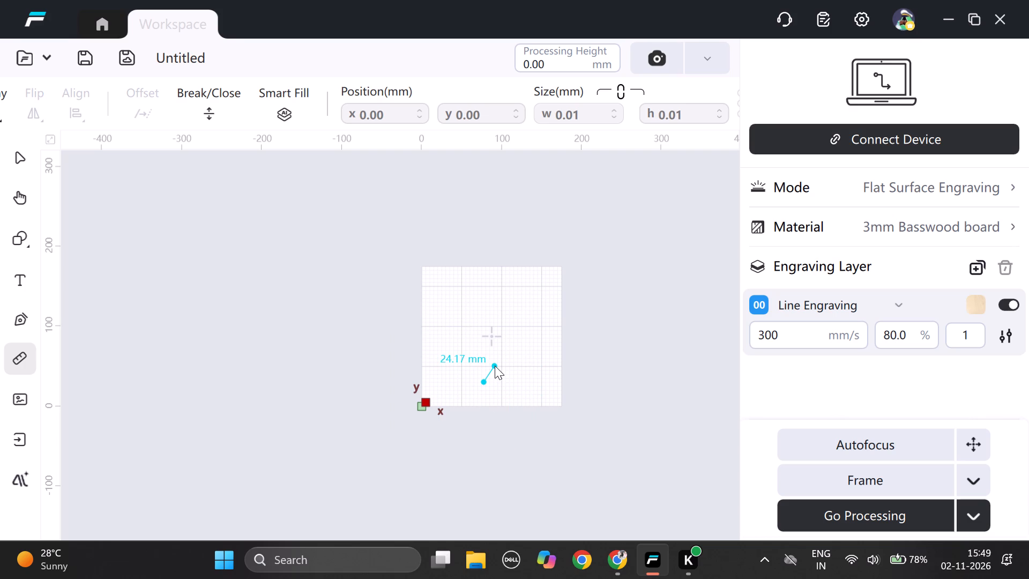
key(ctrl+z)
key(ctrl+z)
key(ctrl+z)
key(ctrl+z)
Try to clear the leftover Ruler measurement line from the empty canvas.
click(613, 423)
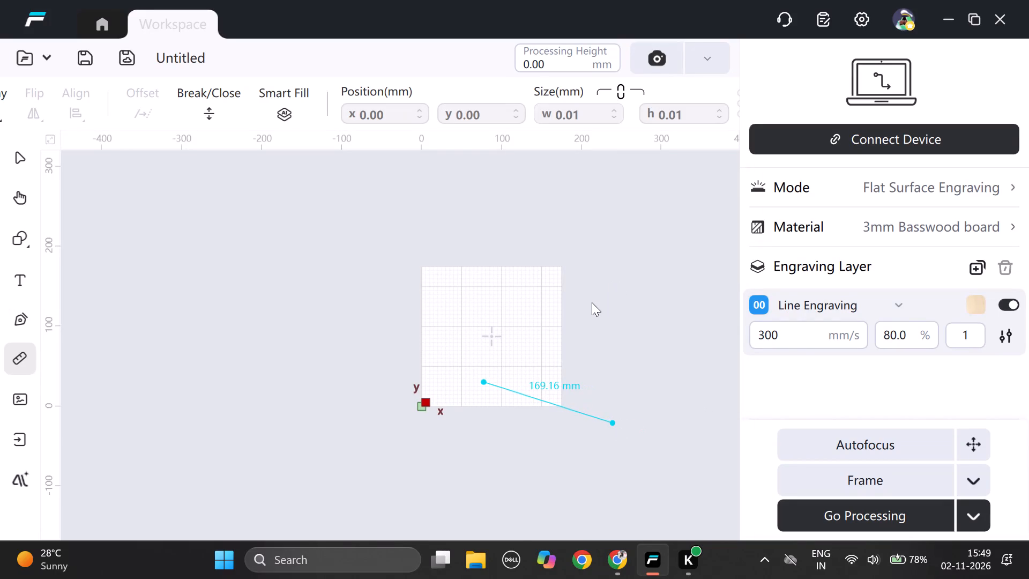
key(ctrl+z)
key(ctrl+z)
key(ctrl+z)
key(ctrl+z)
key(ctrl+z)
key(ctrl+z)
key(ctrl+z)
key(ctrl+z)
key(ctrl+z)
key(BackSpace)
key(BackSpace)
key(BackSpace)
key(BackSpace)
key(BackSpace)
Start a new blank project.
click(22, 52)
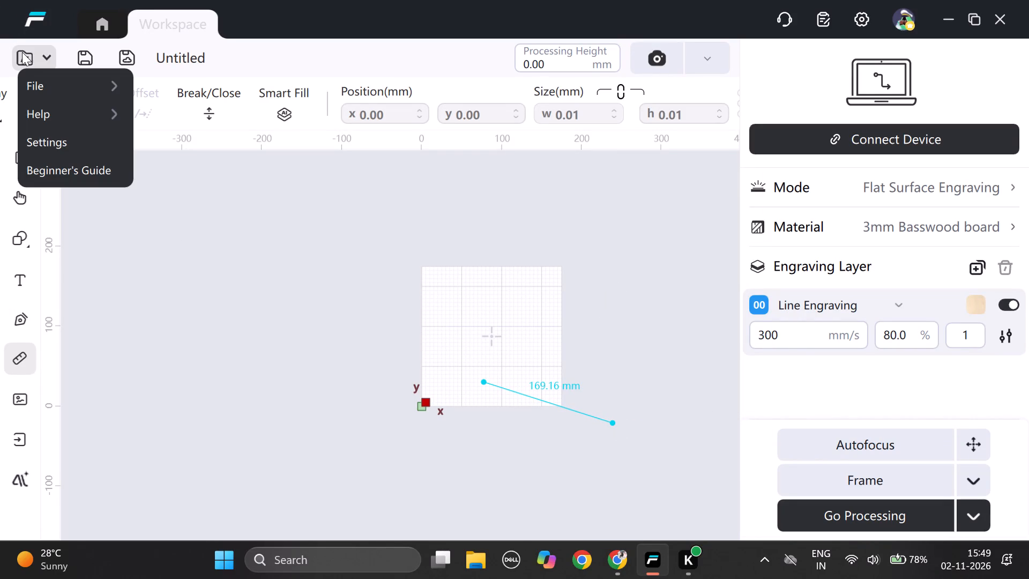
click(36, 91)
click(177, 86)
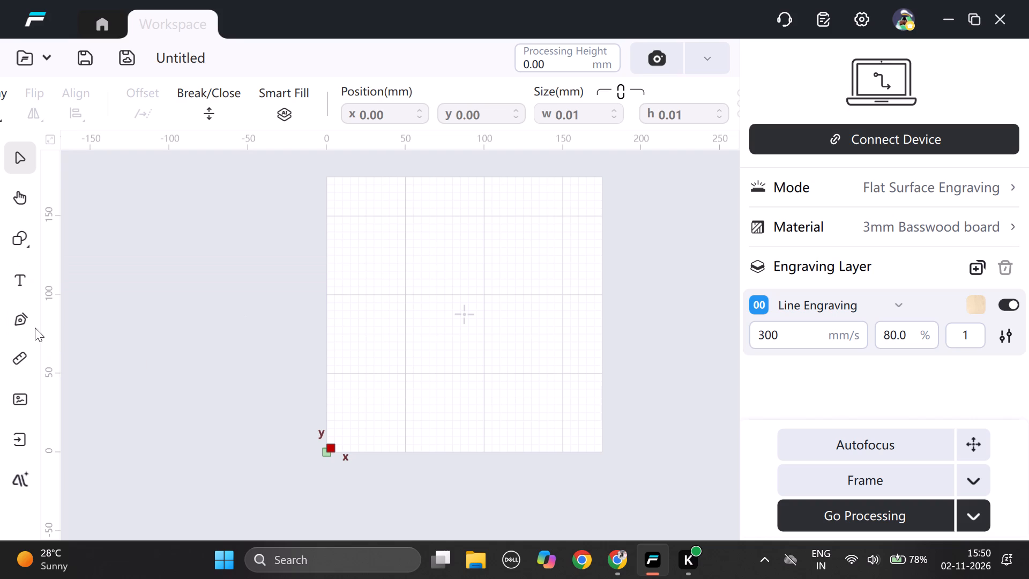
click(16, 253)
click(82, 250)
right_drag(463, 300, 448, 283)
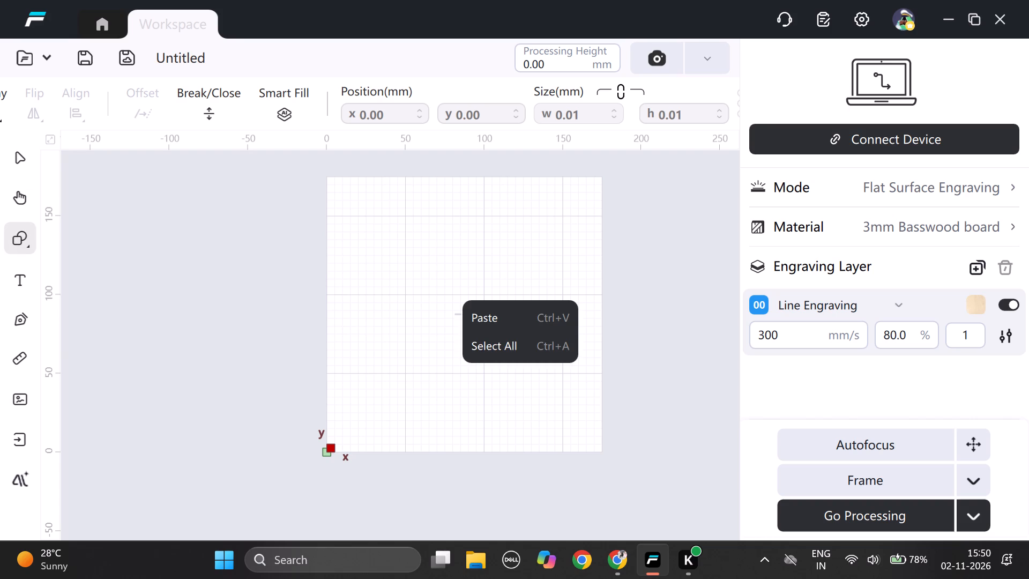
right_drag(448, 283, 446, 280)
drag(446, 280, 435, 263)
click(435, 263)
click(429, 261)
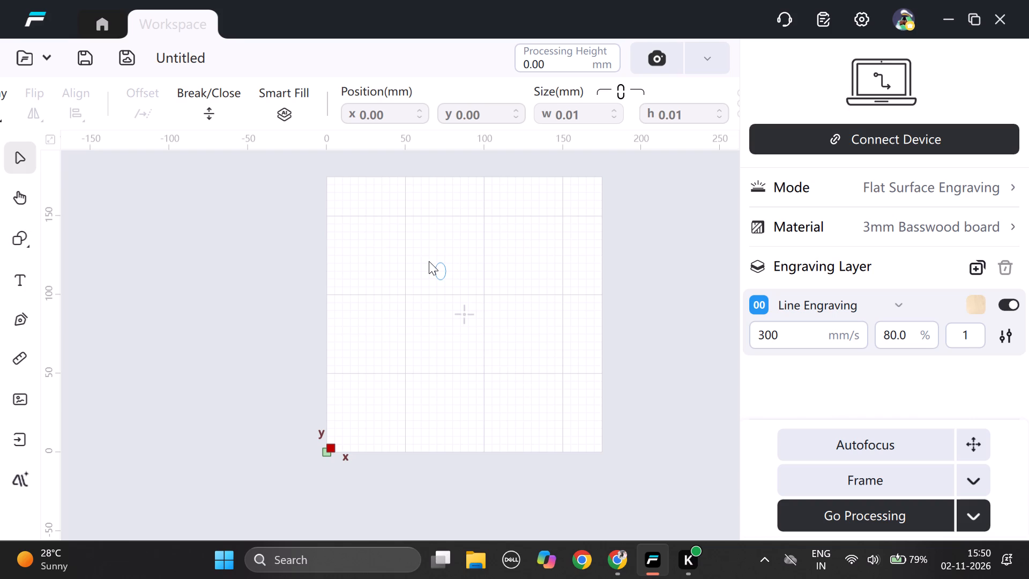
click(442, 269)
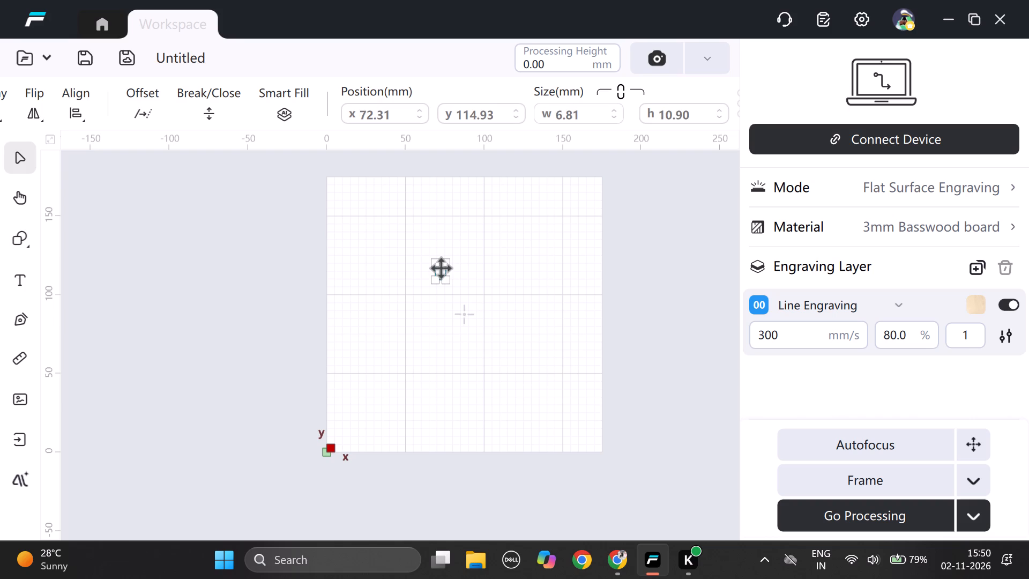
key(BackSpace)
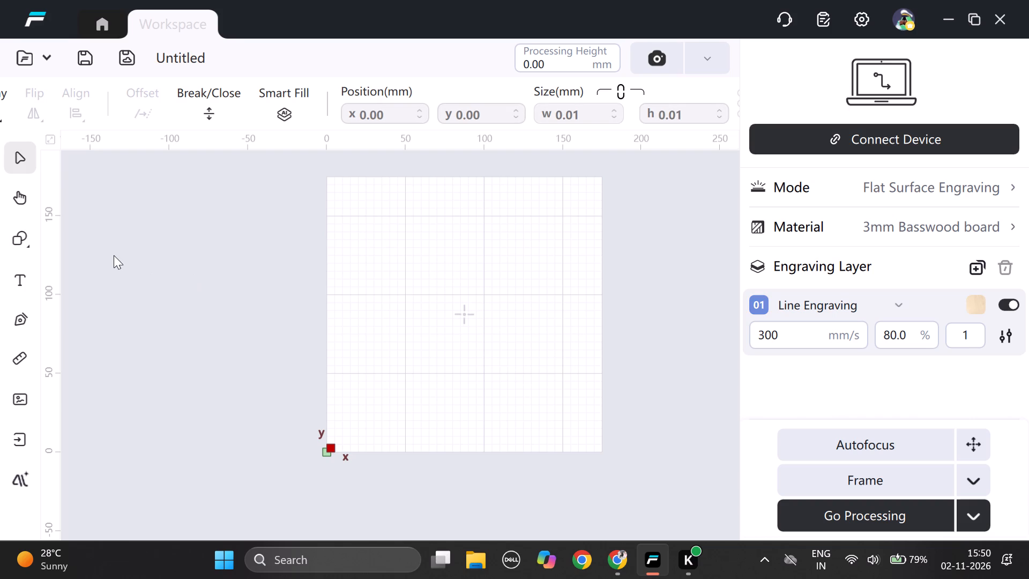
Draw a large, wide ellipse in the upper part of the work area with the Circle tool.
click(6, 233)
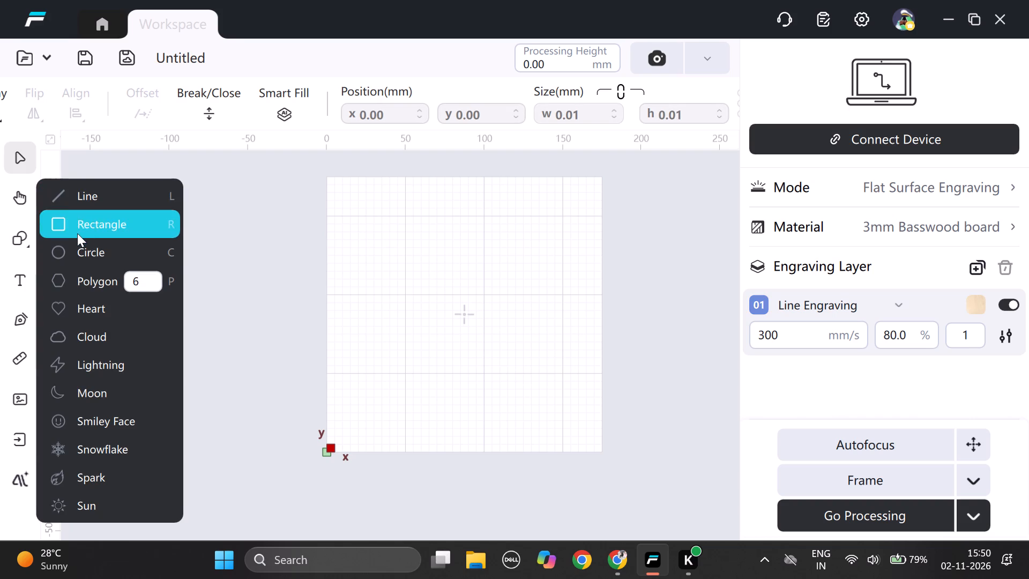
click(74, 246)
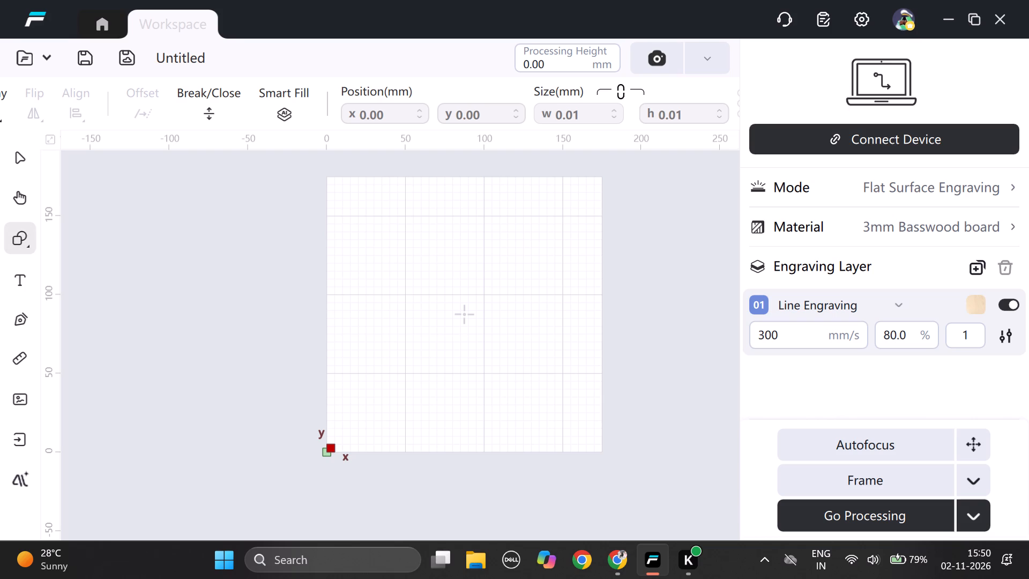
drag(495, 305, 437, 270)
drag(437, 270, 380, 225)
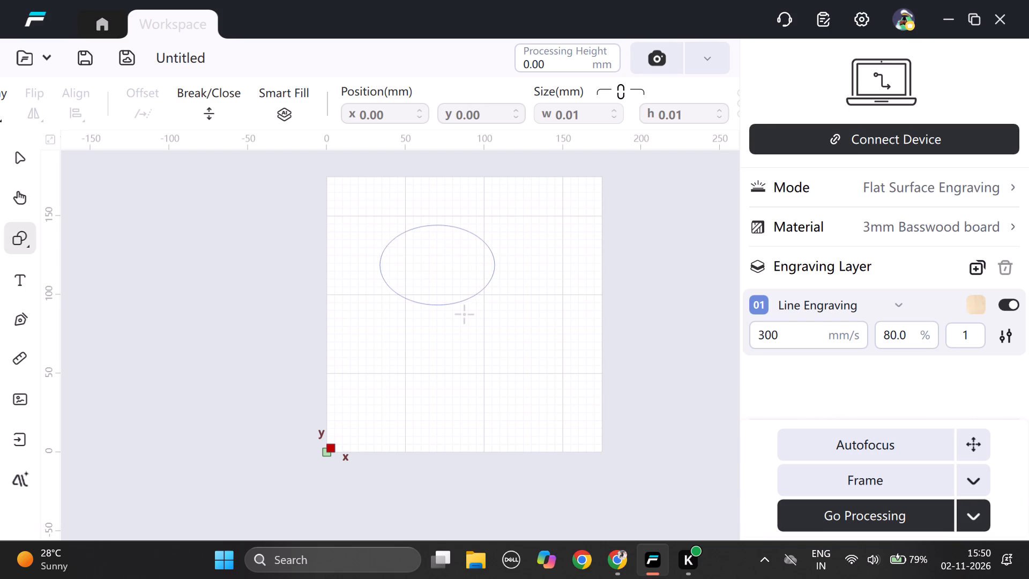
drag(380, 225, 363, 220)
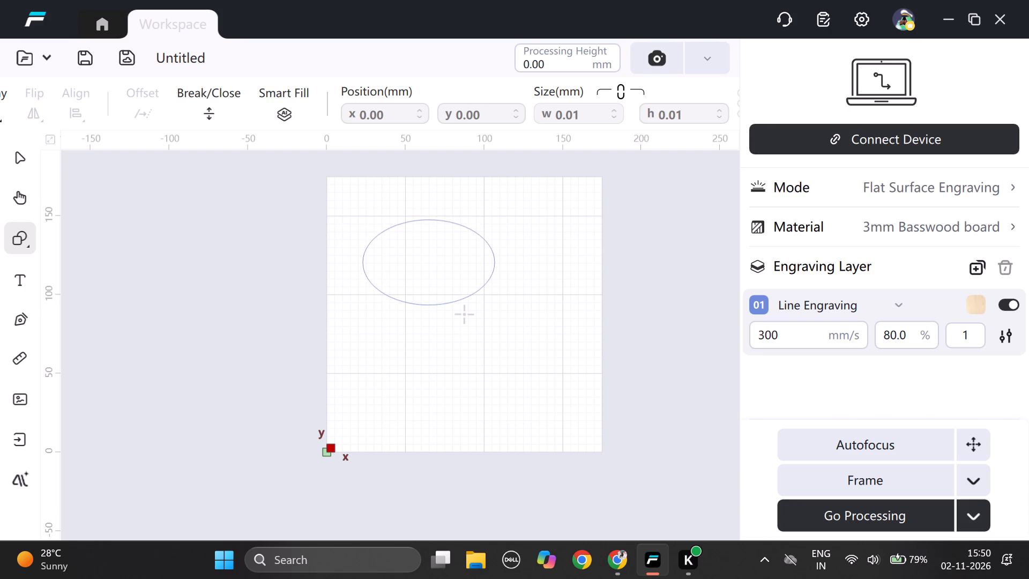
drag(363, 220, 363, 218)
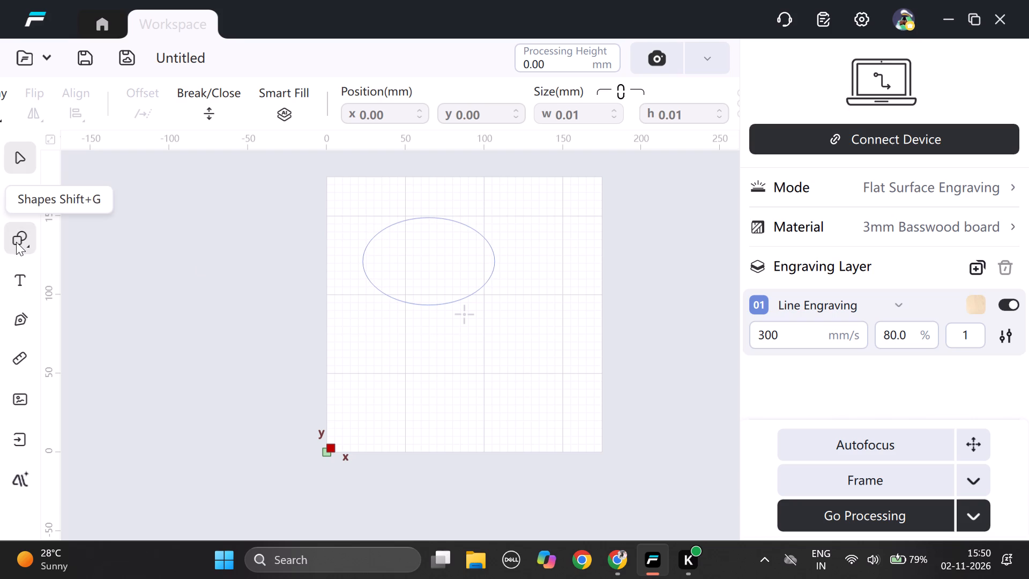
Add the text "Ram" with a capital R inside the ellipse.
click(13, 277)
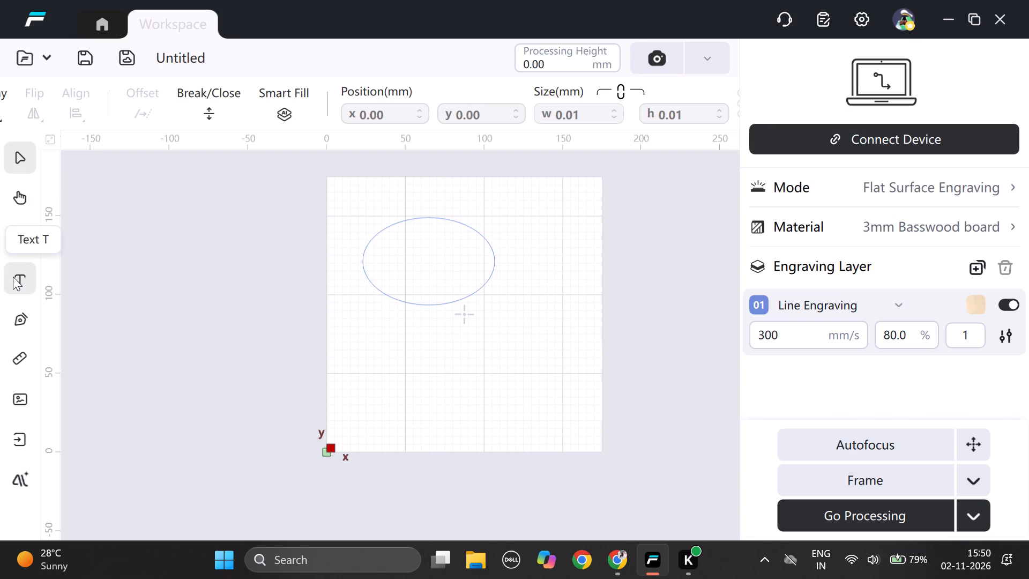
click(387, 258)
click(387, 258)
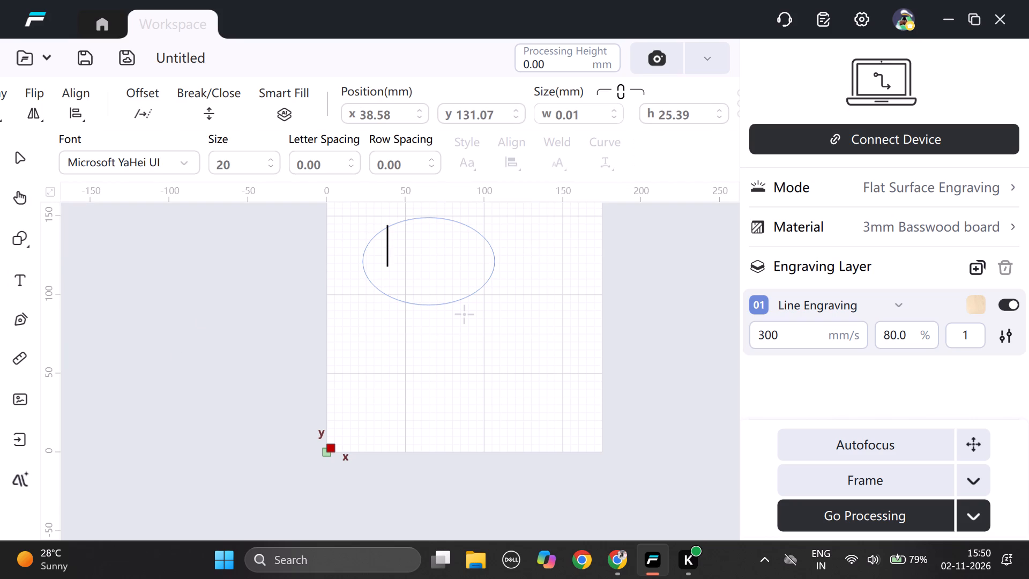
text(ra)
key(m)
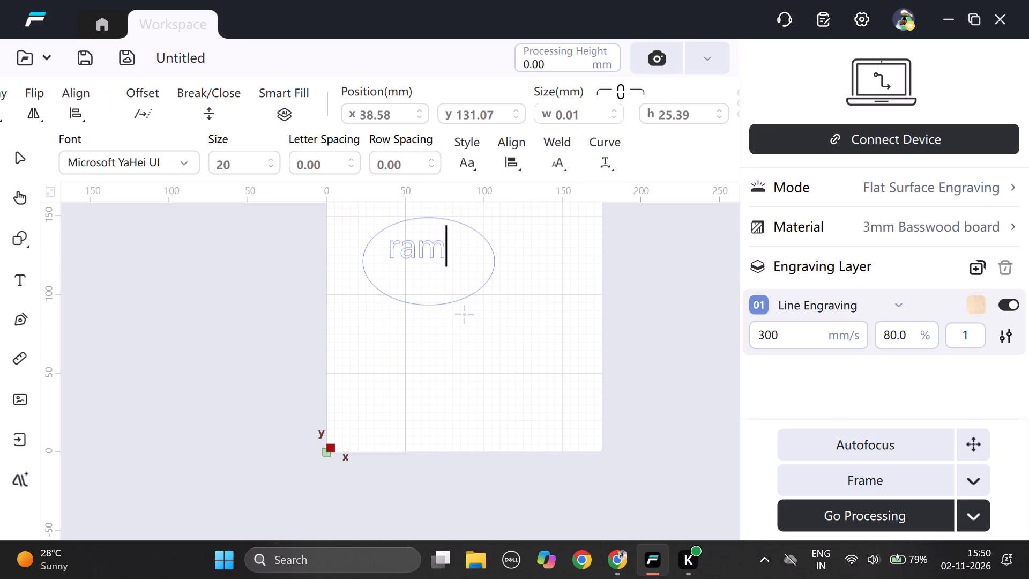
click(392, 246)
click(398, 247)
key(BackSpace)
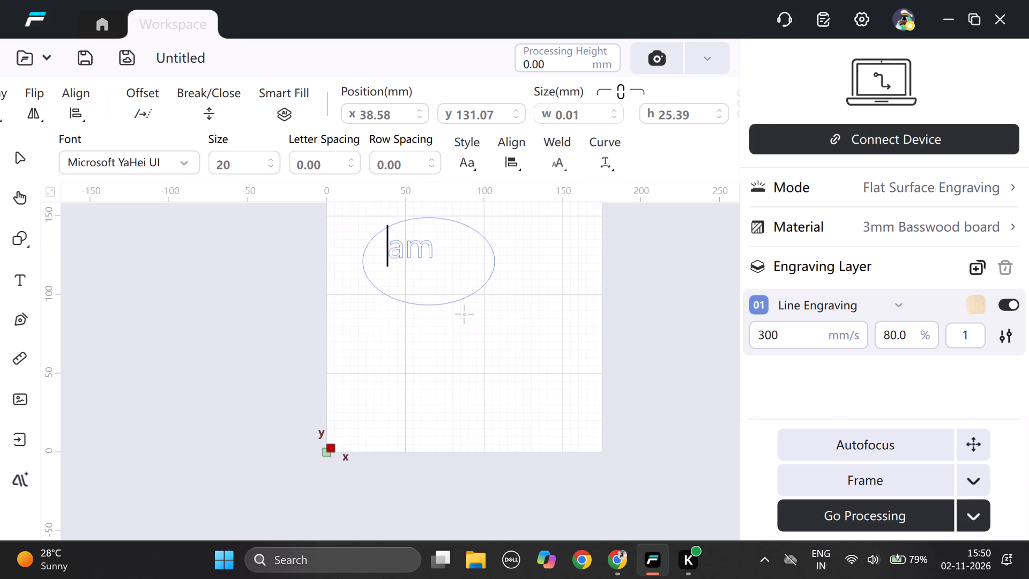
key(shift+r)
Insert one space before "Ram" to shift the word along inside the ellipse, and finish editing the text.
click(386, 247)
key(space)
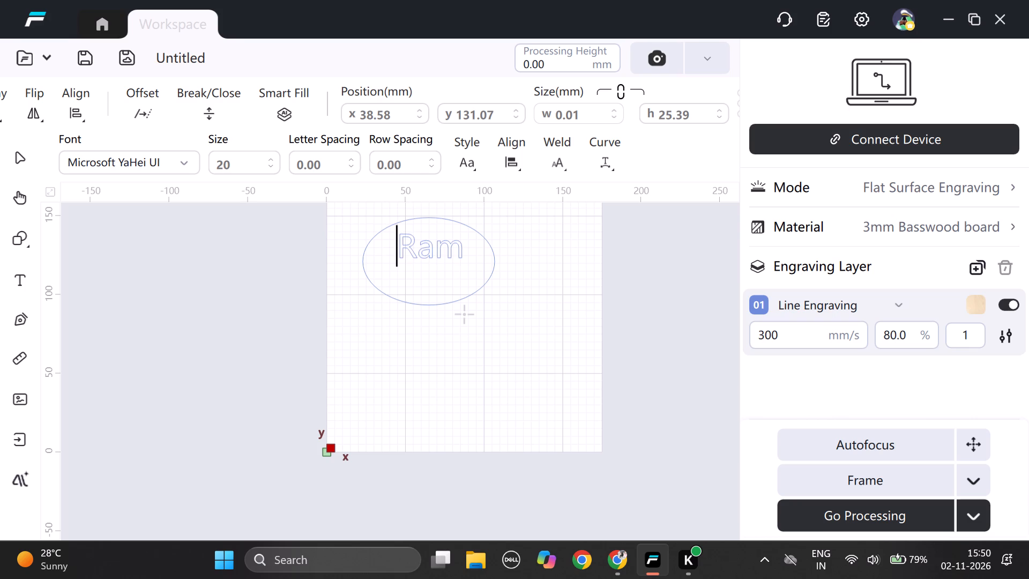
key(Down)
click(434, 246)
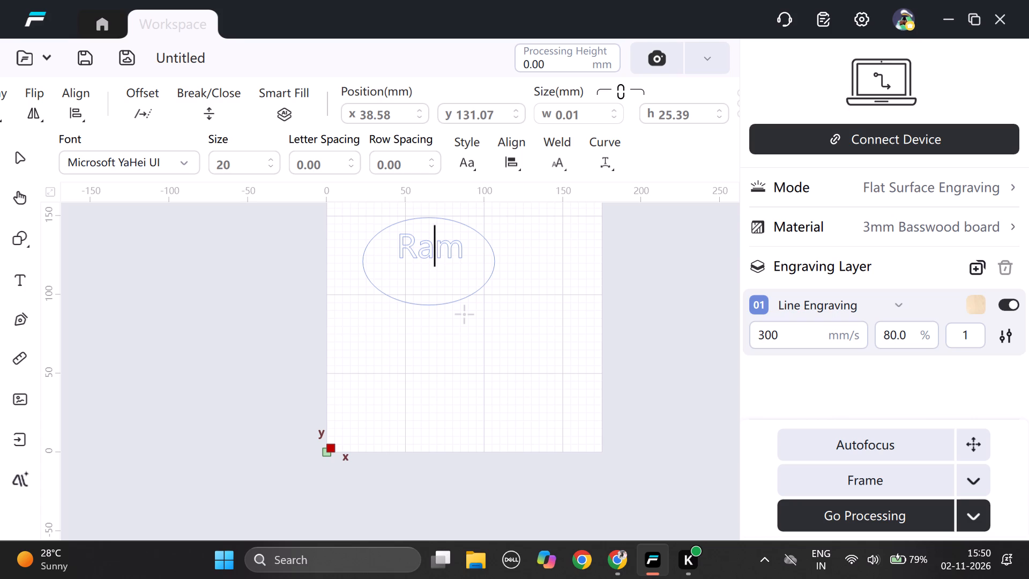
key(Down)
click(434, 254)
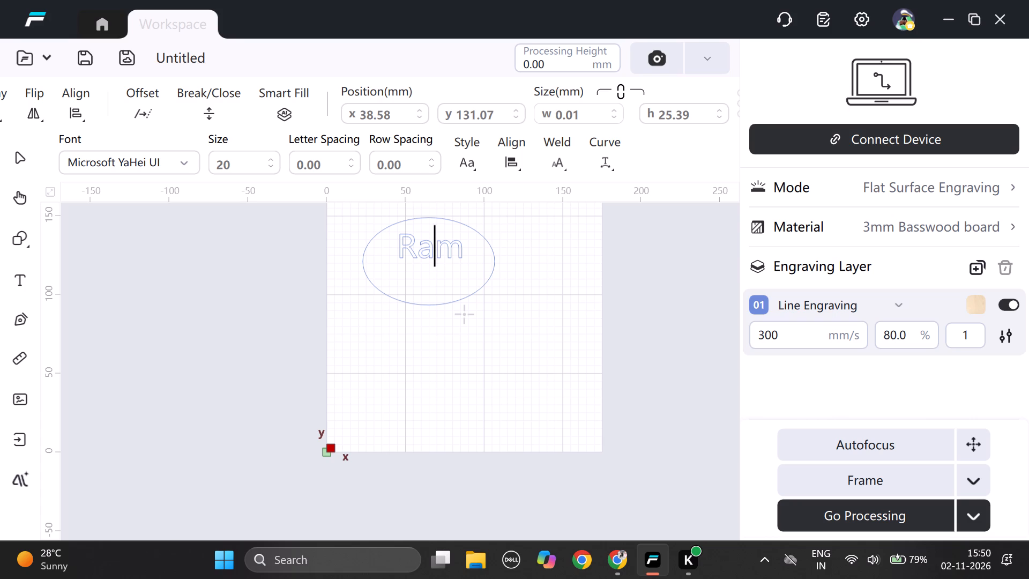
double_click(424, 250)
double_click(424, 250)
double_click(433, 250)
click(390, 253)
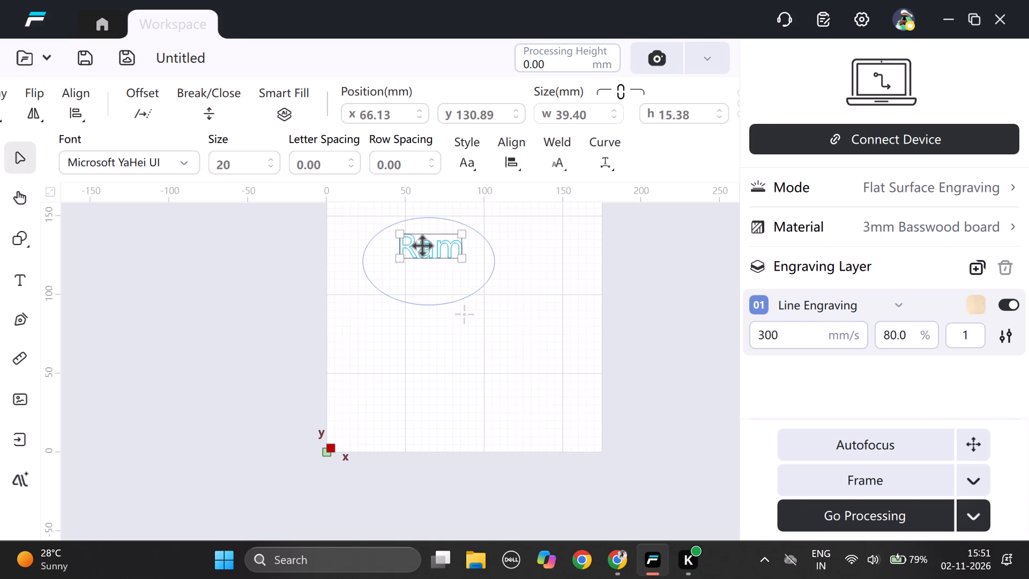
Stretch the "Ram" text vertically to a height of about 16.7 mm.
drag(416, 259, 422, 254)
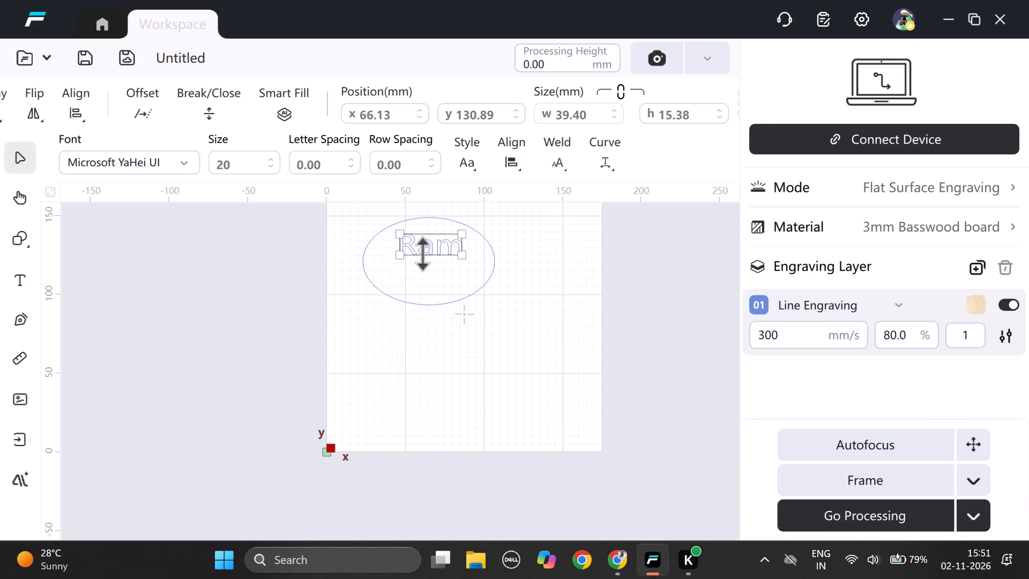
drag(422, 254, 422, 253)
drag(422, 253, 422, 261)
Move the "Ram" text to the centre of the ellipse, at about x 64.8, y 121.2 mm.
right_drag(429, 248, 420, 248)
drag(420, 248, 419, 259)
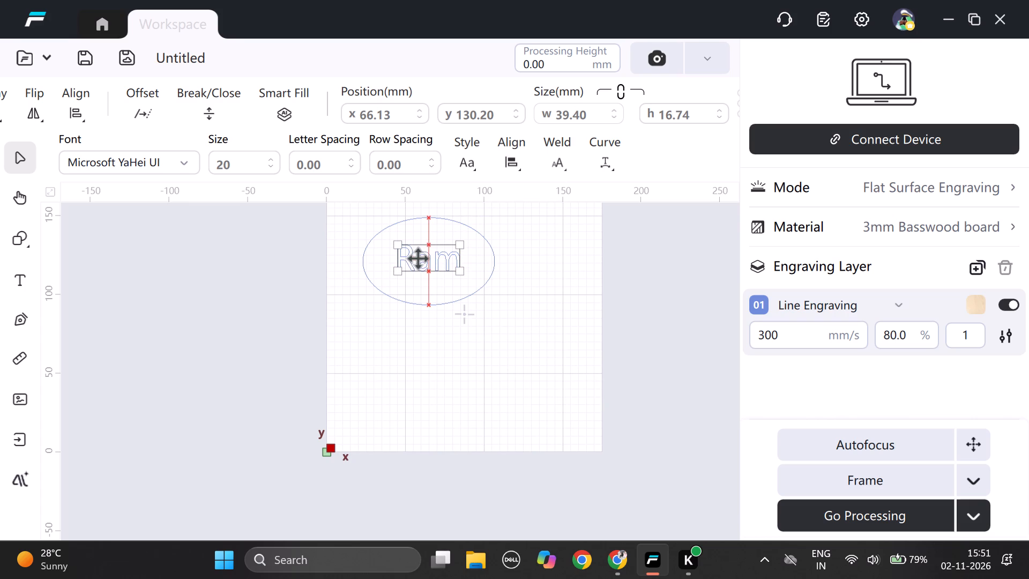
drag(419, 259, 418, 263)
click(435, 325)
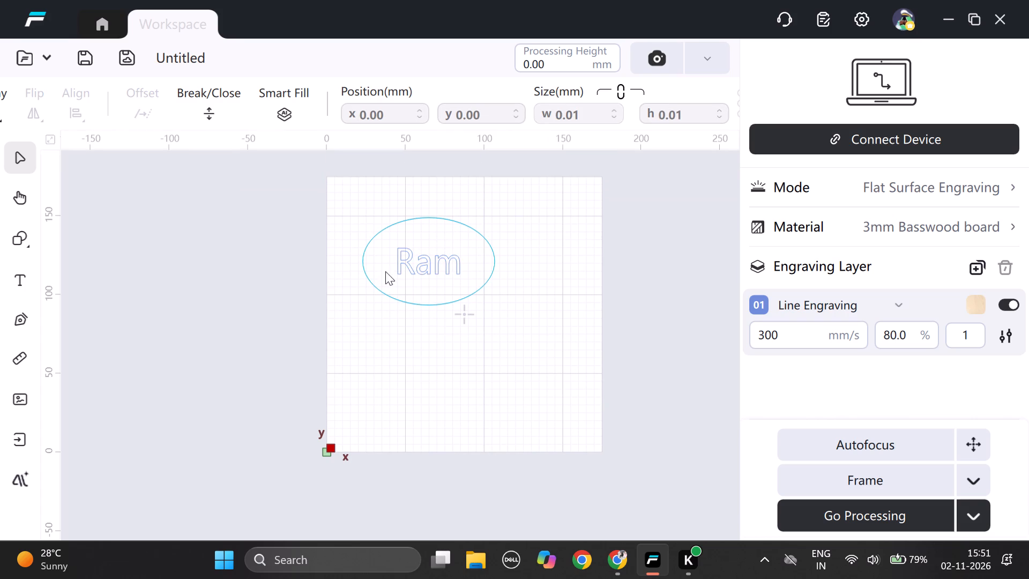
click(445, 273)
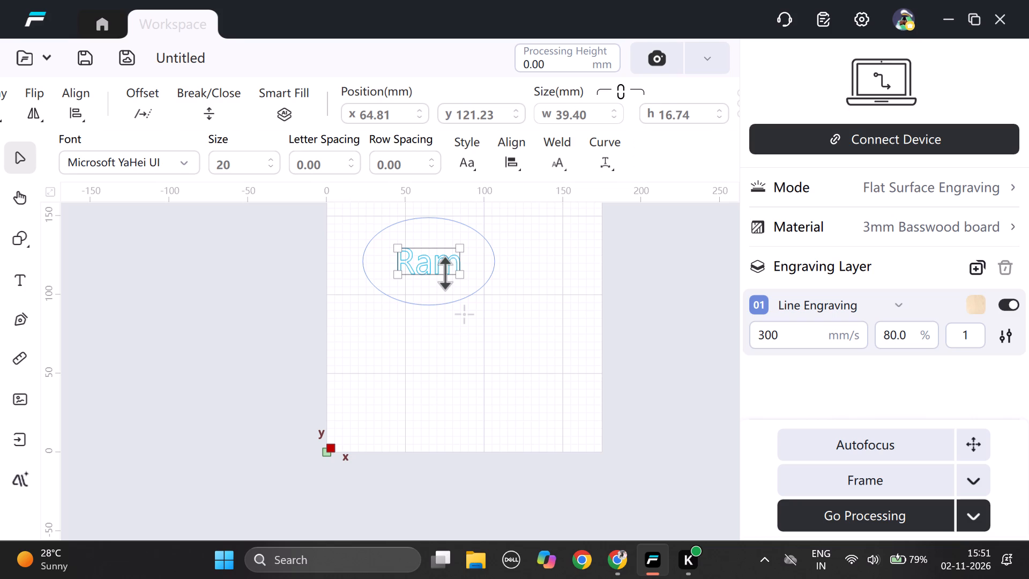
Draw a small circle just inside the ellipse's left end, beside the "Ram" text, as a keyring-style hole.
click(378, 320)
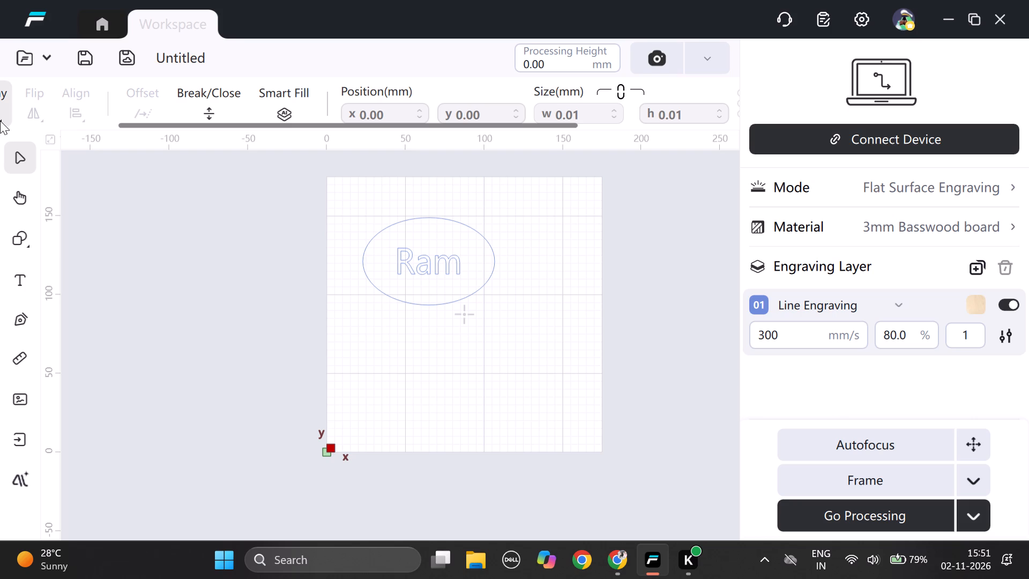
click(13, 243)
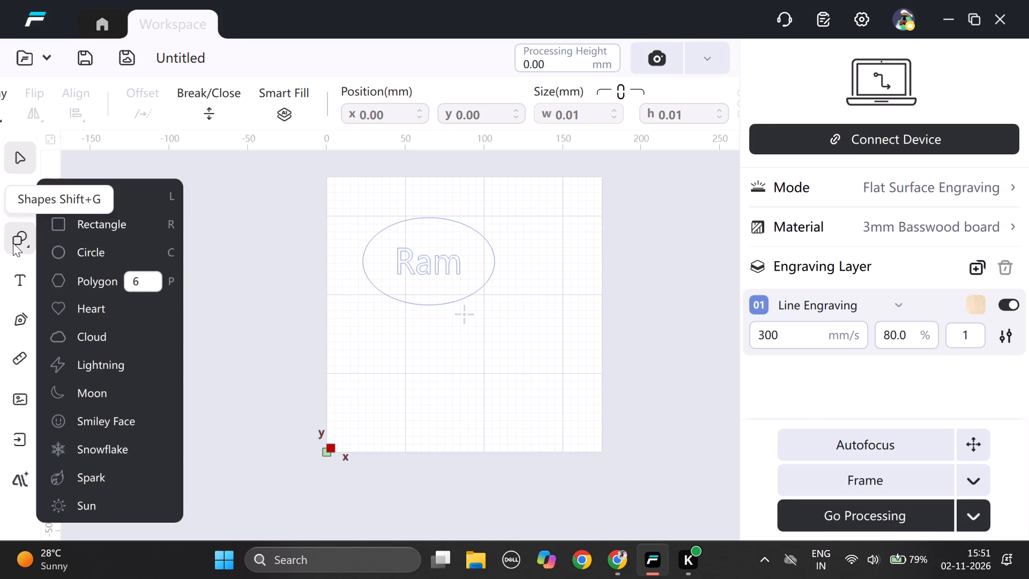
click(49, 246)
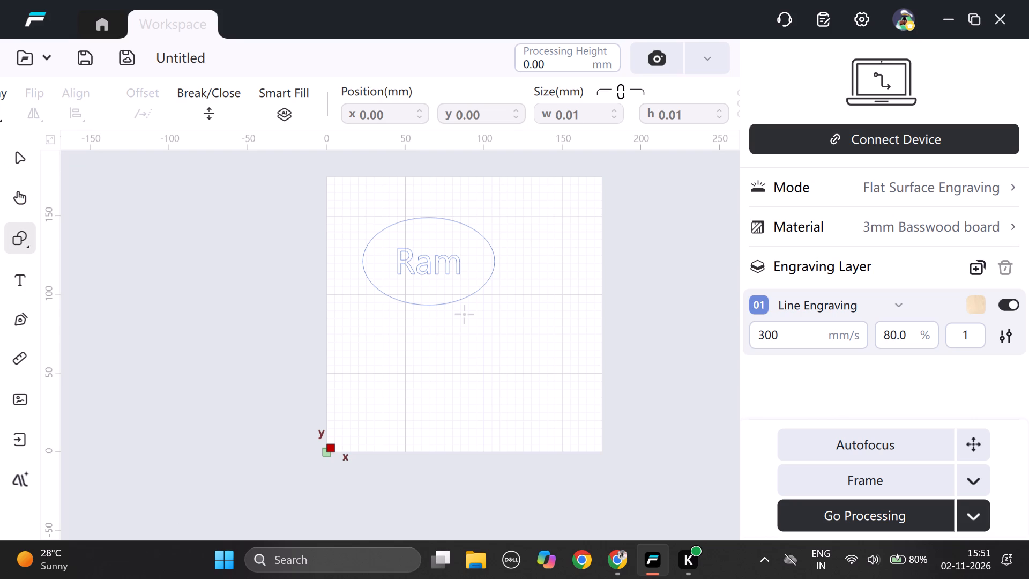
drag(368, 253, 380, 262)
drag(380, 262, 383, 270)
click(346, 299)
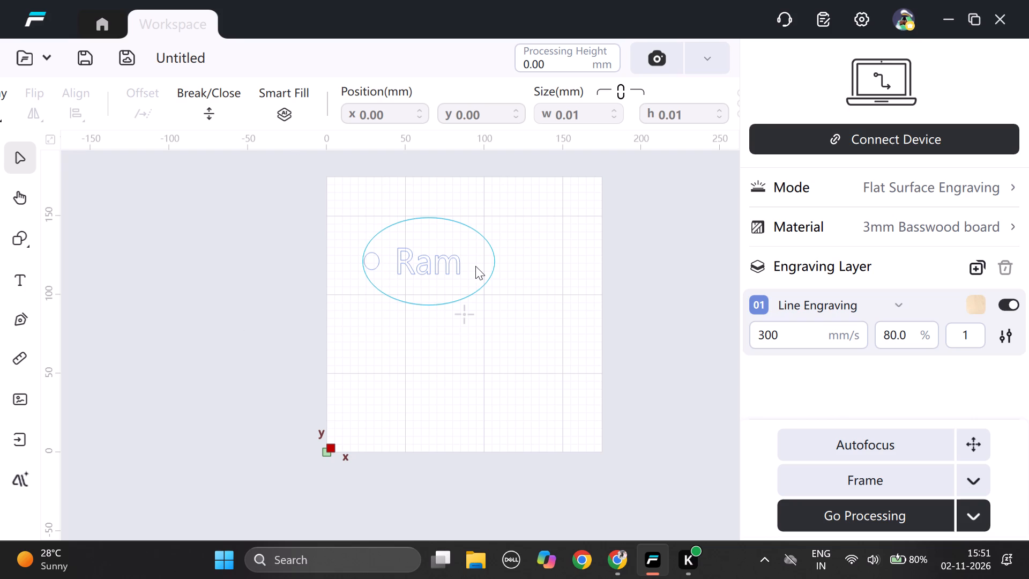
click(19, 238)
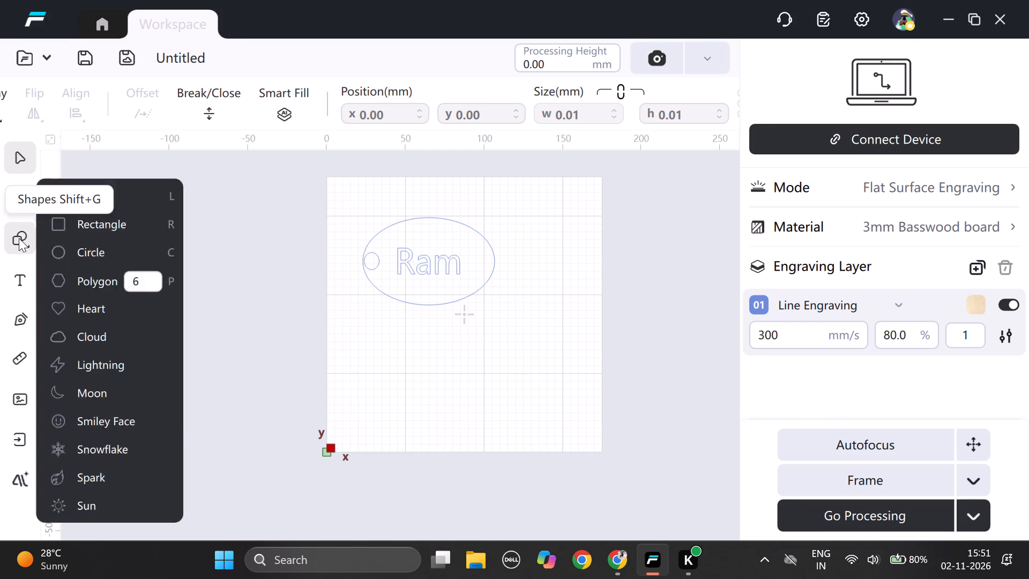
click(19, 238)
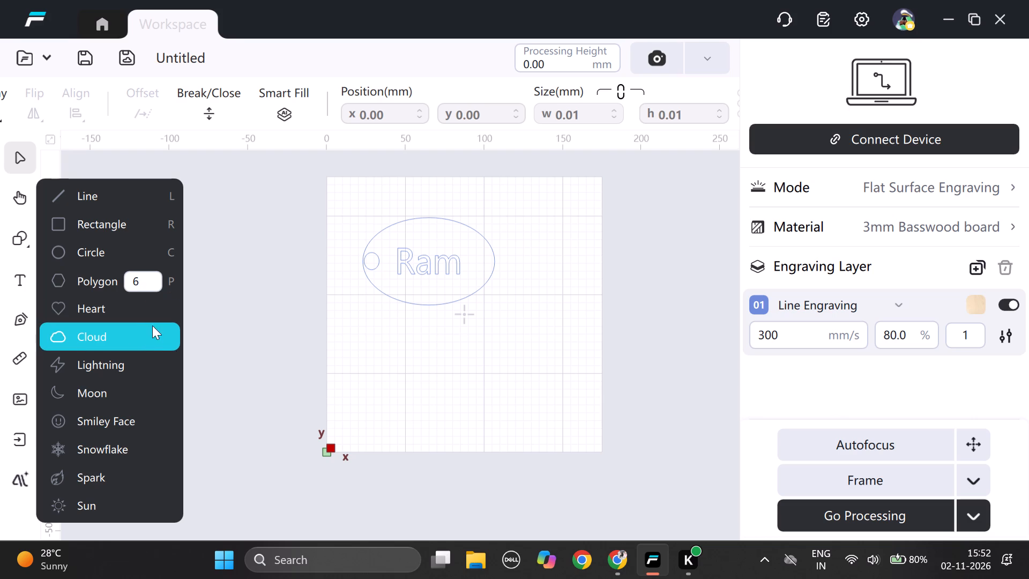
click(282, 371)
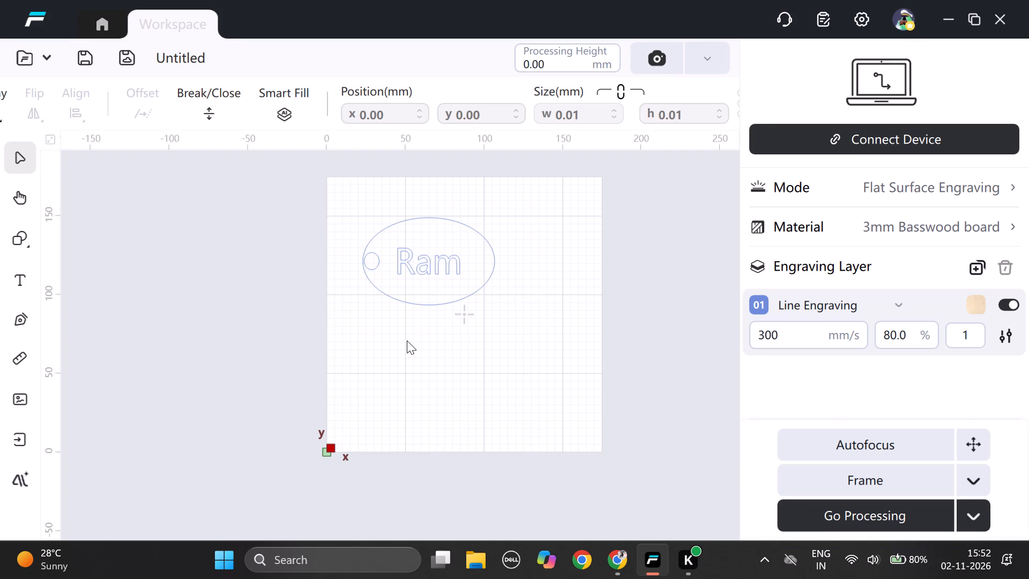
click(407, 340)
Save the project in the Documents folder as "ram ki CNC" in the Project (*.fds) format.
key(ctrl+s)
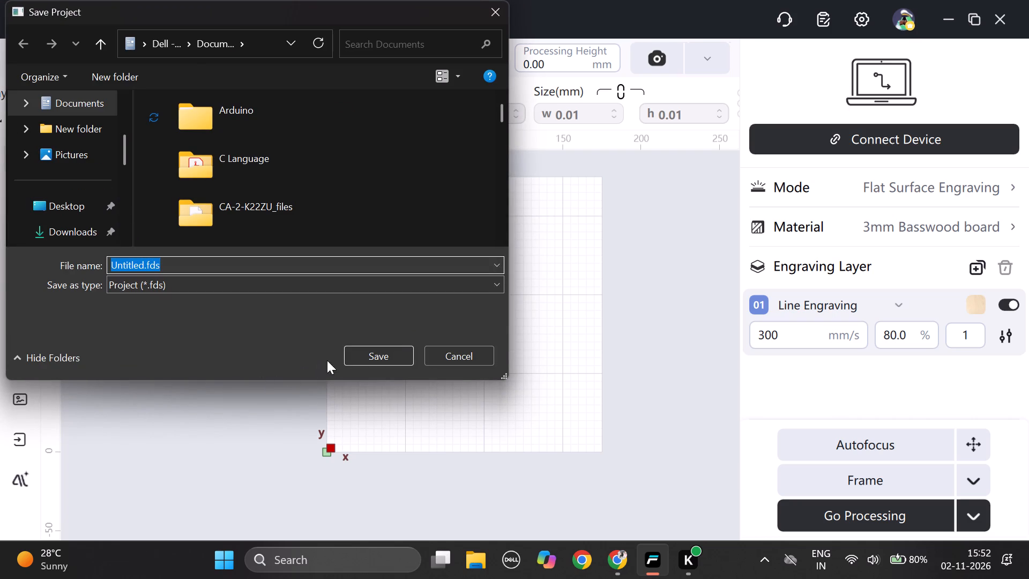
click(357, 266)
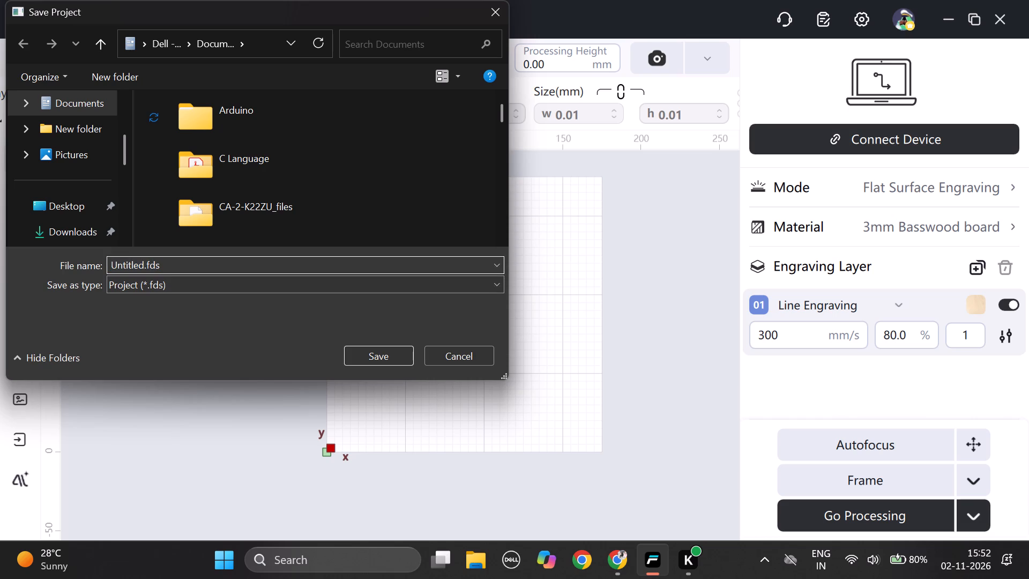
click(357, 266)
key(BackSpace)
key(BackSpace)
key(BackSpace)
key(BackSpace)
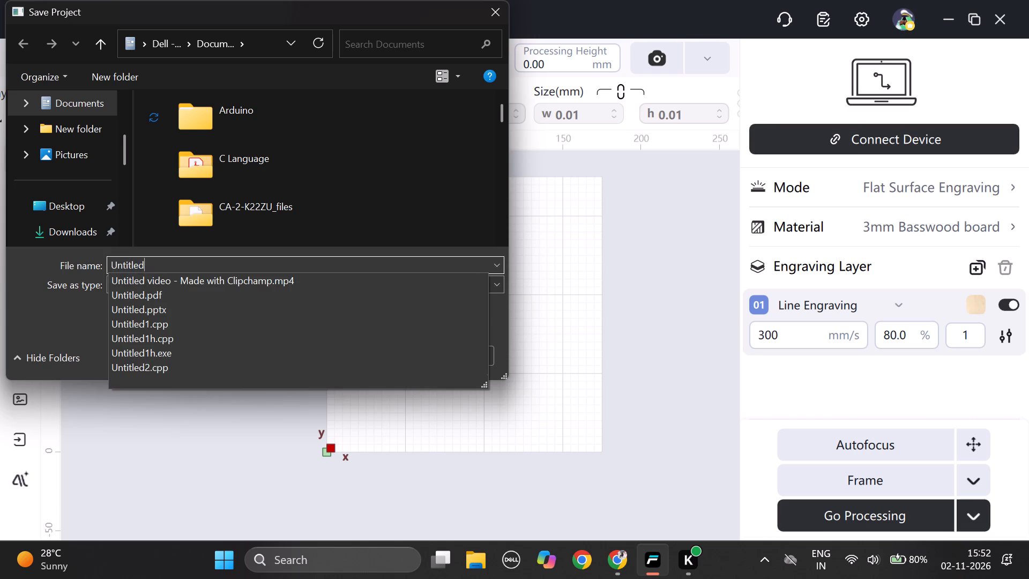
key(BackSpace)
key(BackSpace)
key(BackSpace)
key(BackSpace)
key(BackSpace)
key(BackSpace)
key(BackSpace)
key(BackSpace)
key(BackSpace)
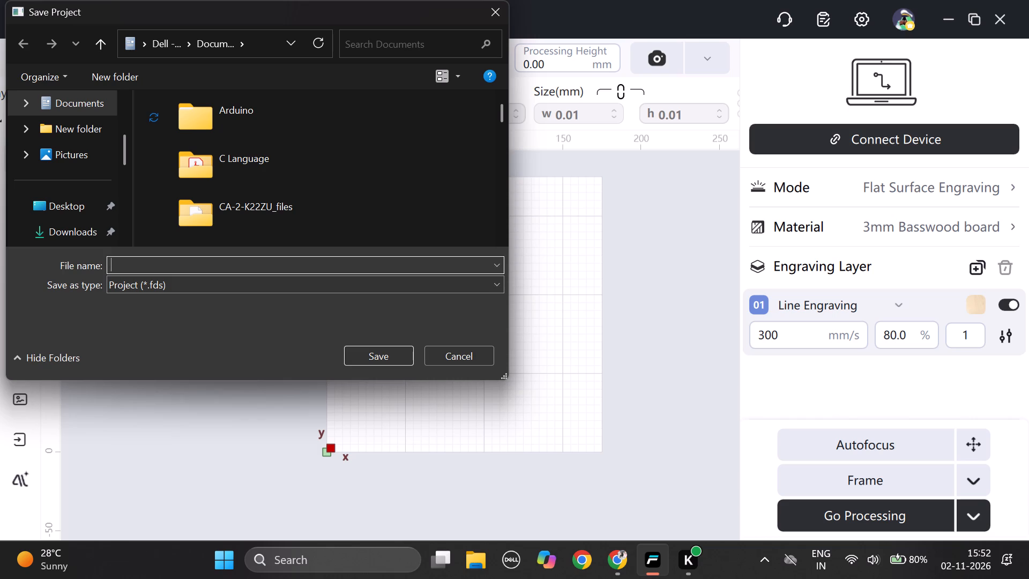
text(ram)
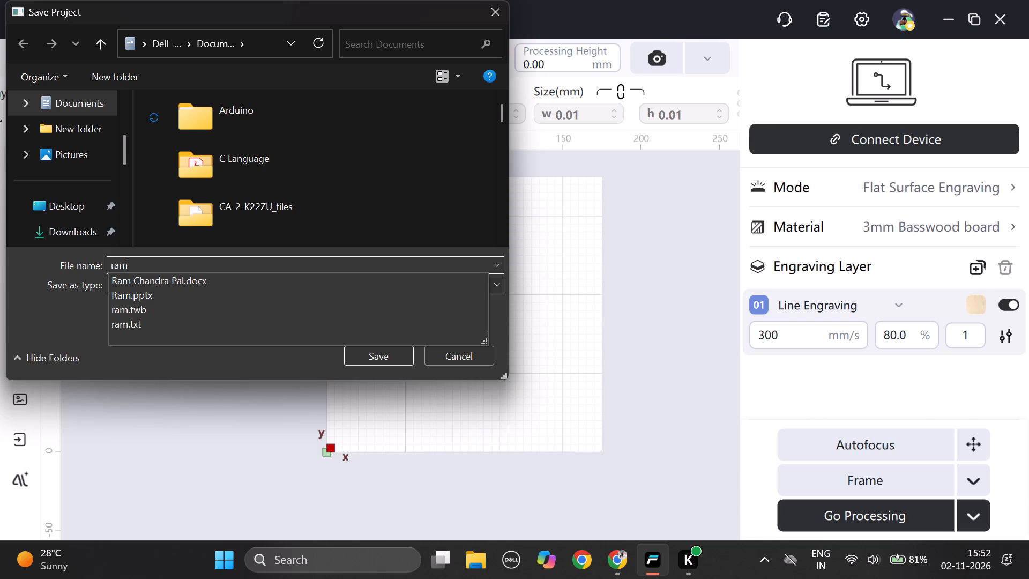
key(space)
text(ki)
key(space)
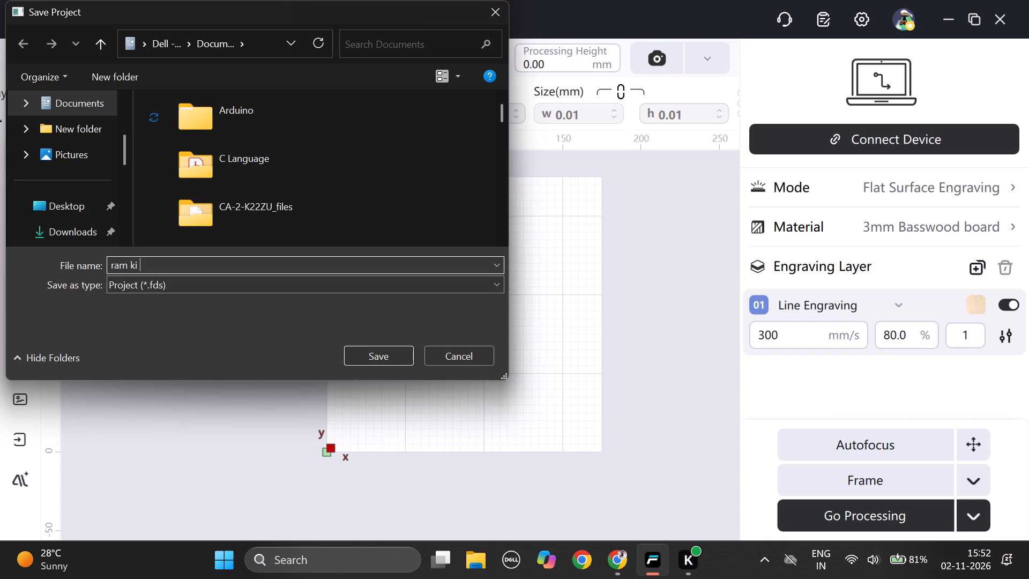
text(CNC)
click(387, 346)
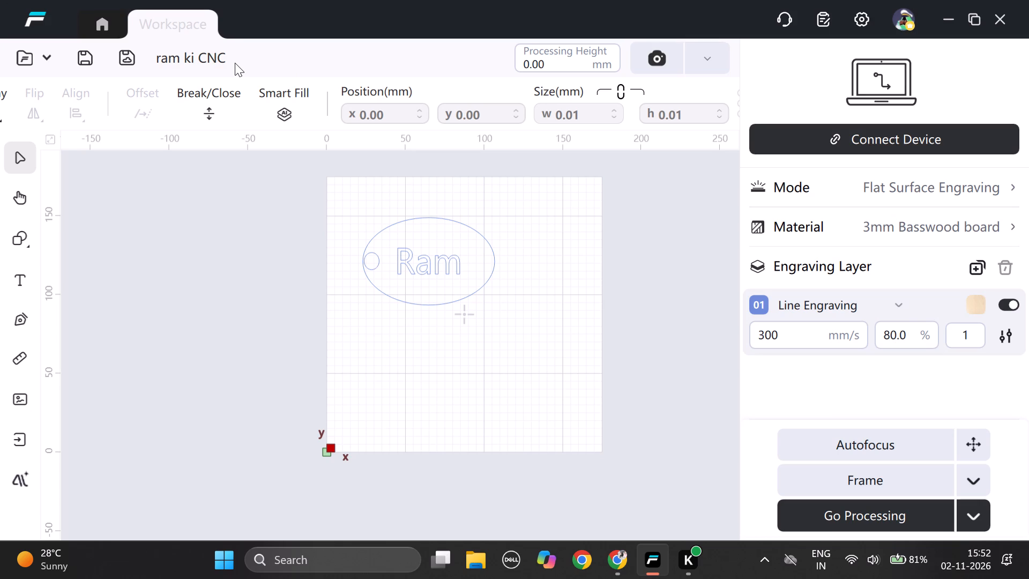
click(946, 75)
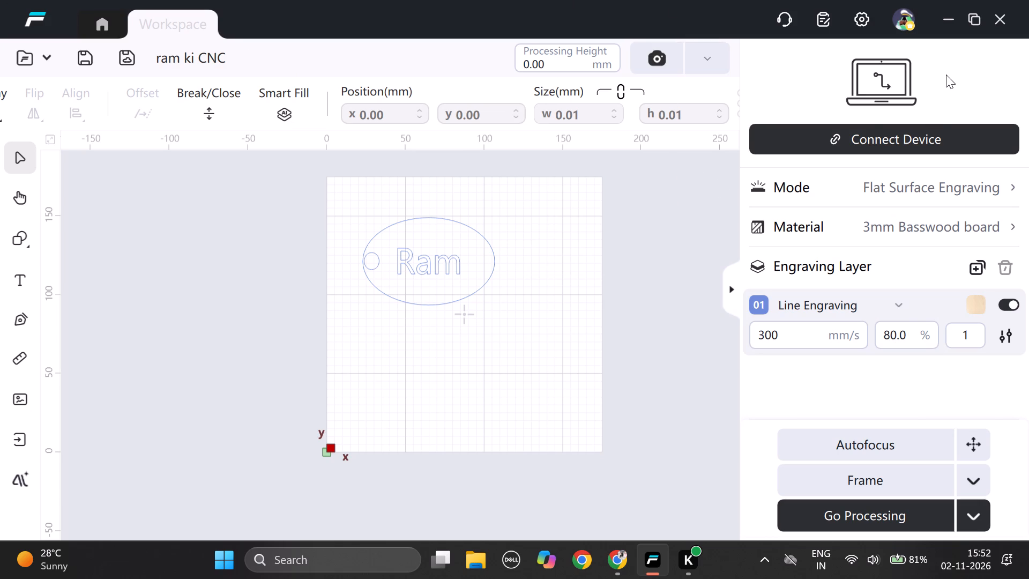
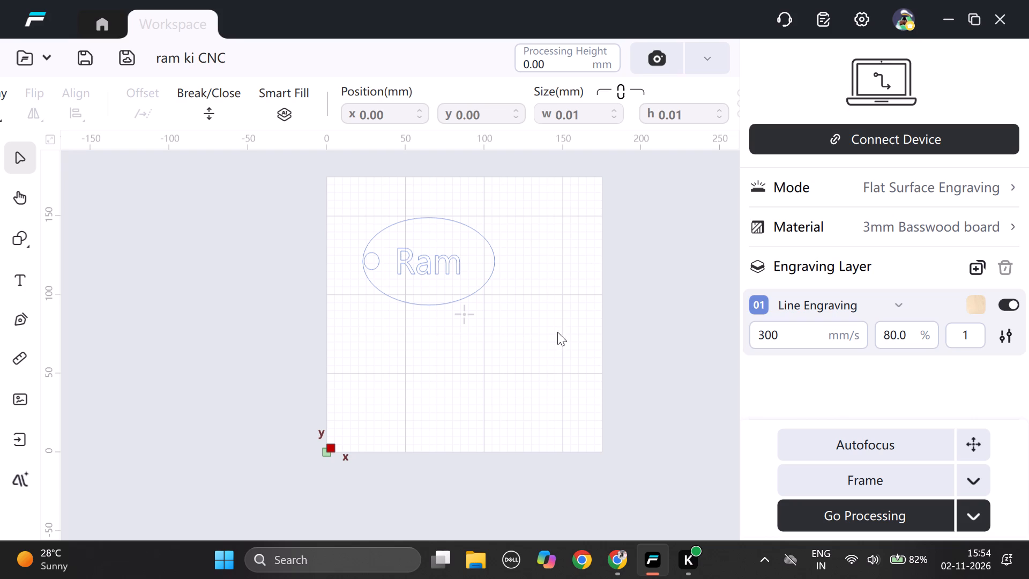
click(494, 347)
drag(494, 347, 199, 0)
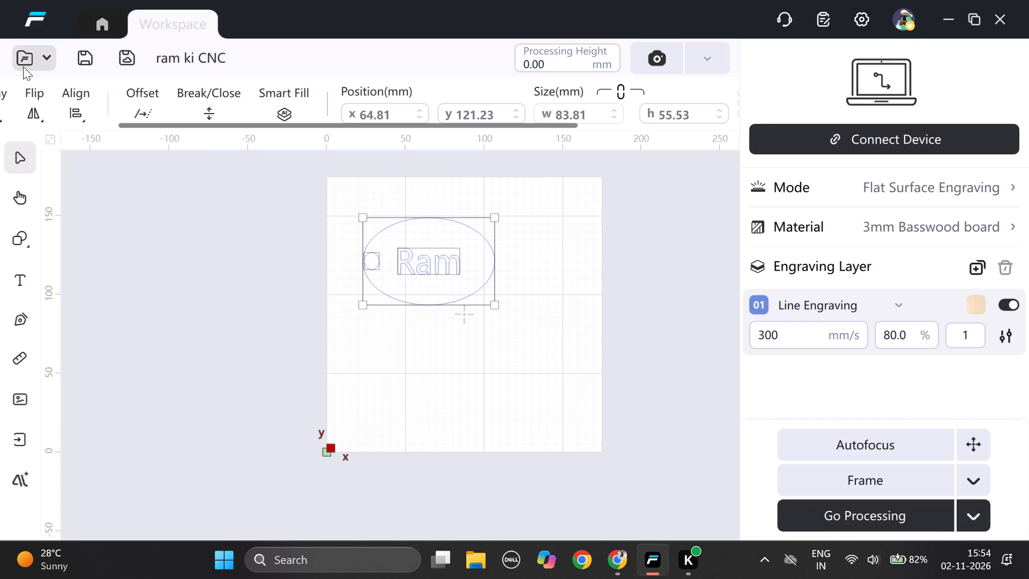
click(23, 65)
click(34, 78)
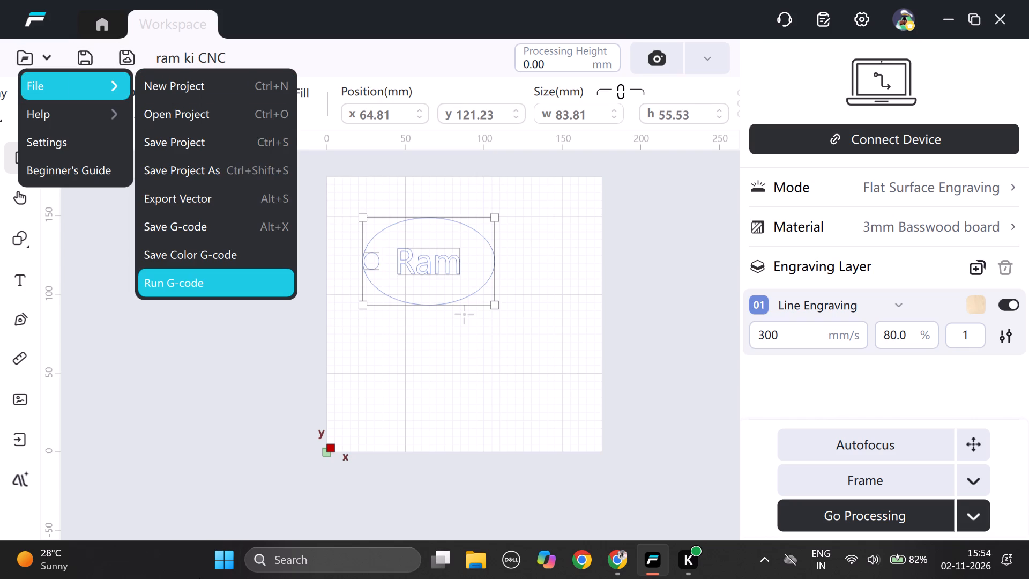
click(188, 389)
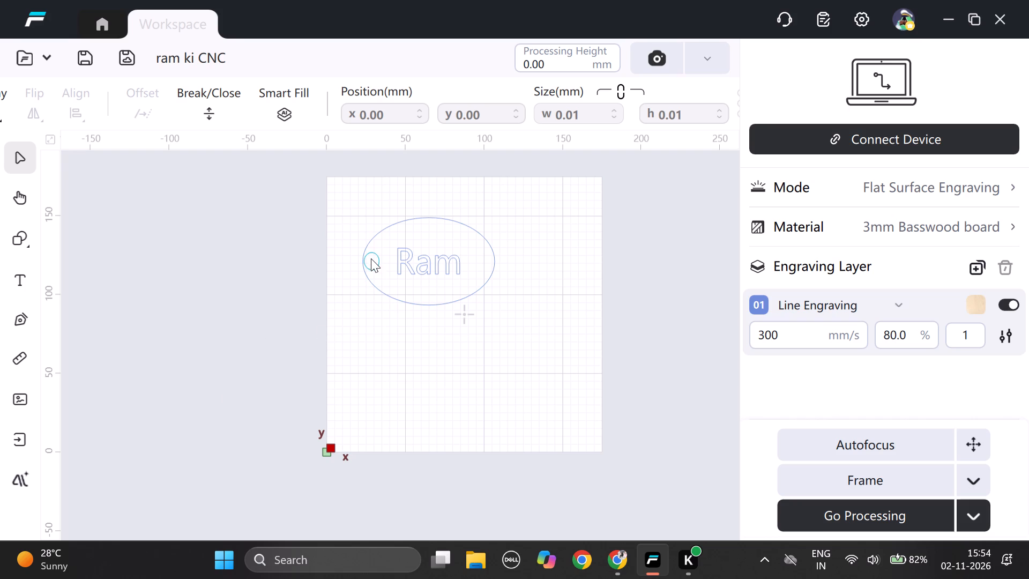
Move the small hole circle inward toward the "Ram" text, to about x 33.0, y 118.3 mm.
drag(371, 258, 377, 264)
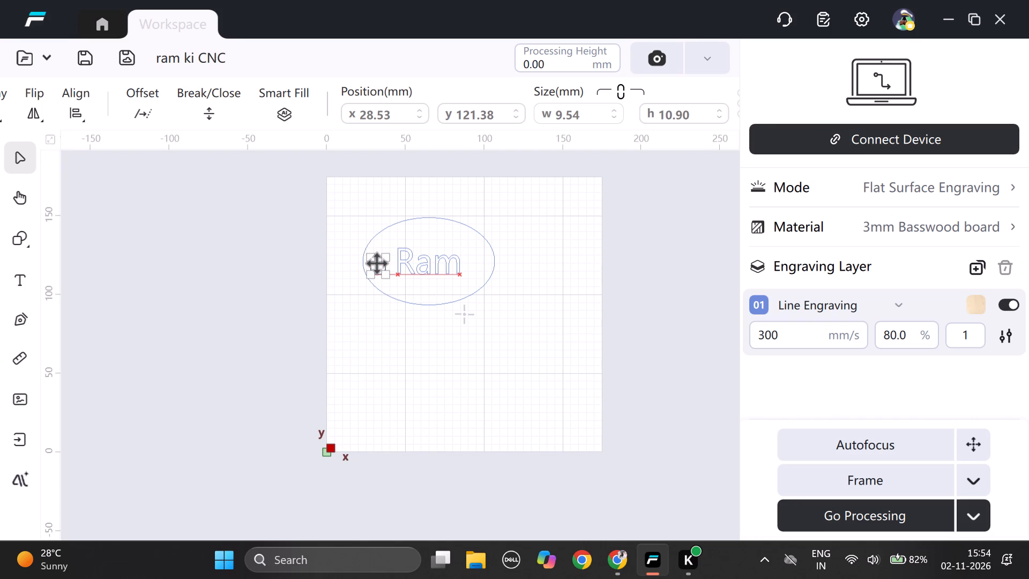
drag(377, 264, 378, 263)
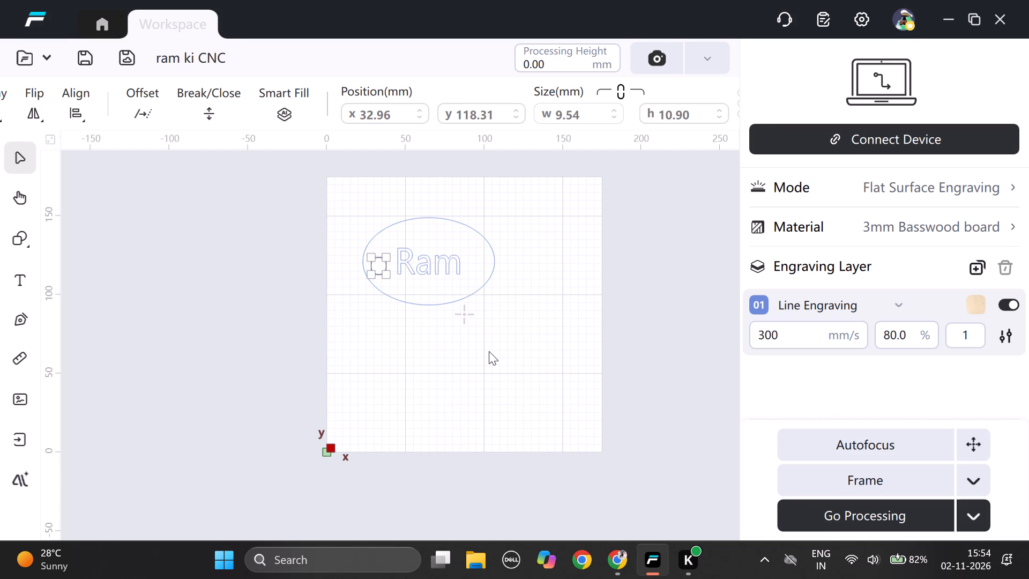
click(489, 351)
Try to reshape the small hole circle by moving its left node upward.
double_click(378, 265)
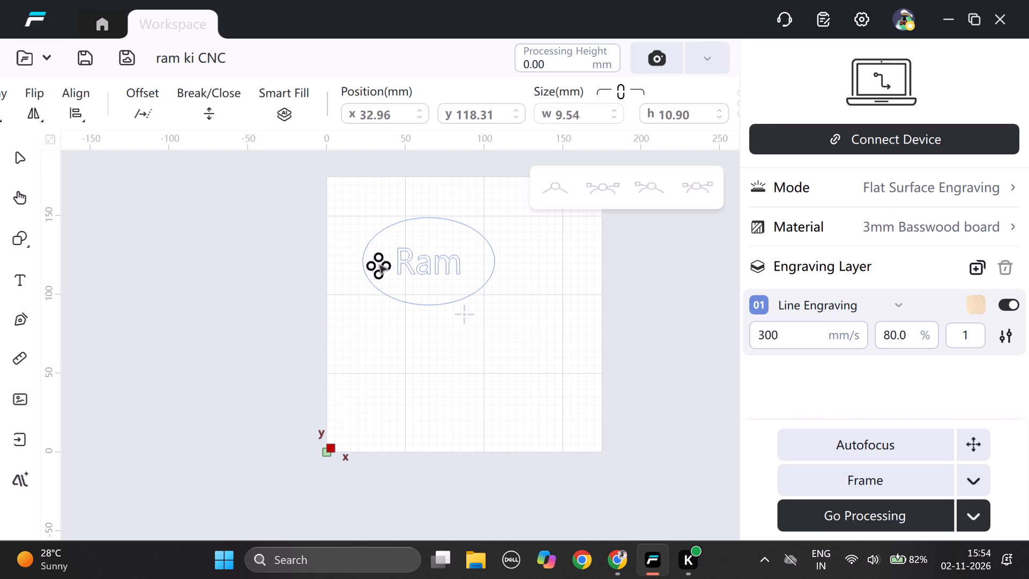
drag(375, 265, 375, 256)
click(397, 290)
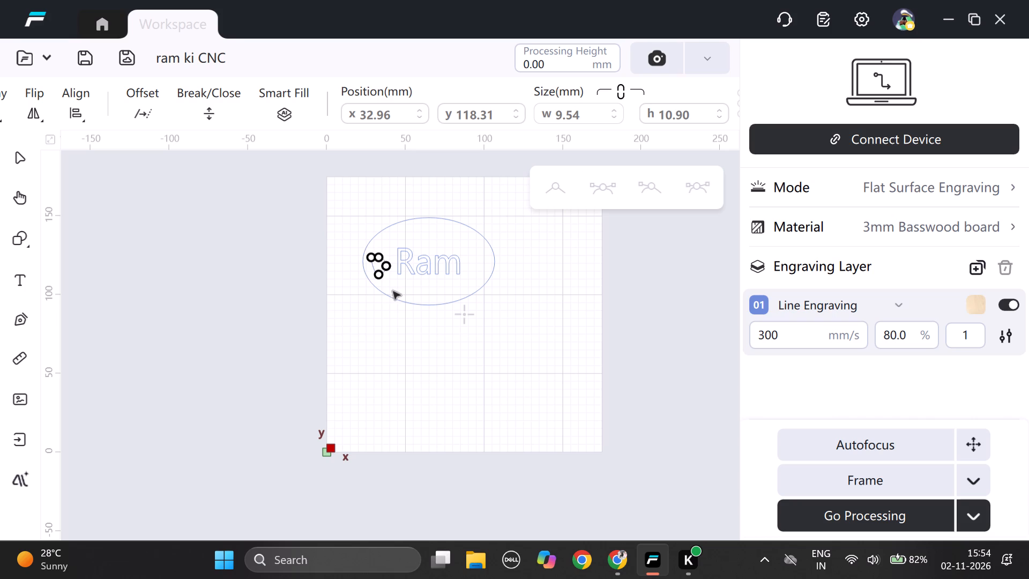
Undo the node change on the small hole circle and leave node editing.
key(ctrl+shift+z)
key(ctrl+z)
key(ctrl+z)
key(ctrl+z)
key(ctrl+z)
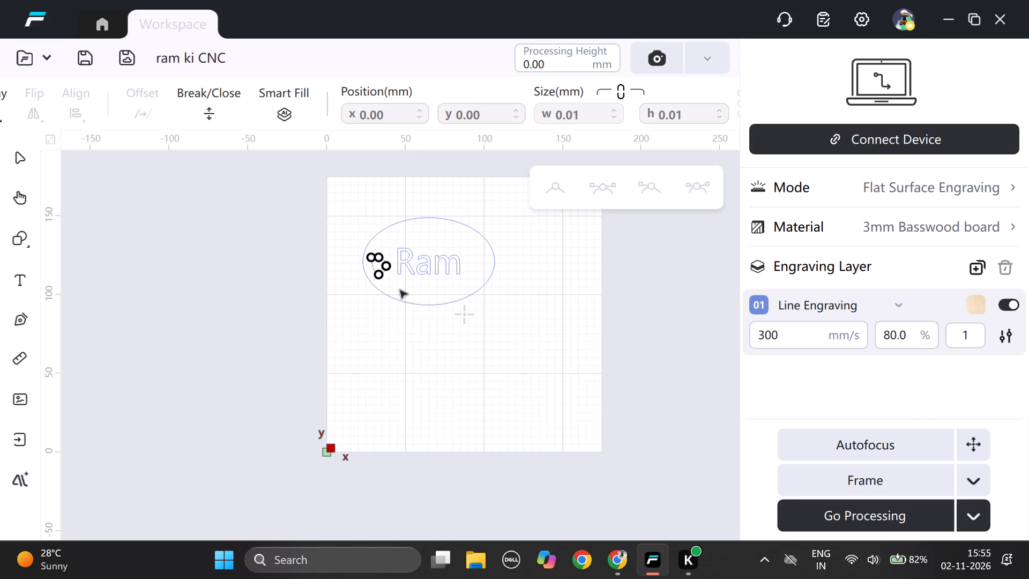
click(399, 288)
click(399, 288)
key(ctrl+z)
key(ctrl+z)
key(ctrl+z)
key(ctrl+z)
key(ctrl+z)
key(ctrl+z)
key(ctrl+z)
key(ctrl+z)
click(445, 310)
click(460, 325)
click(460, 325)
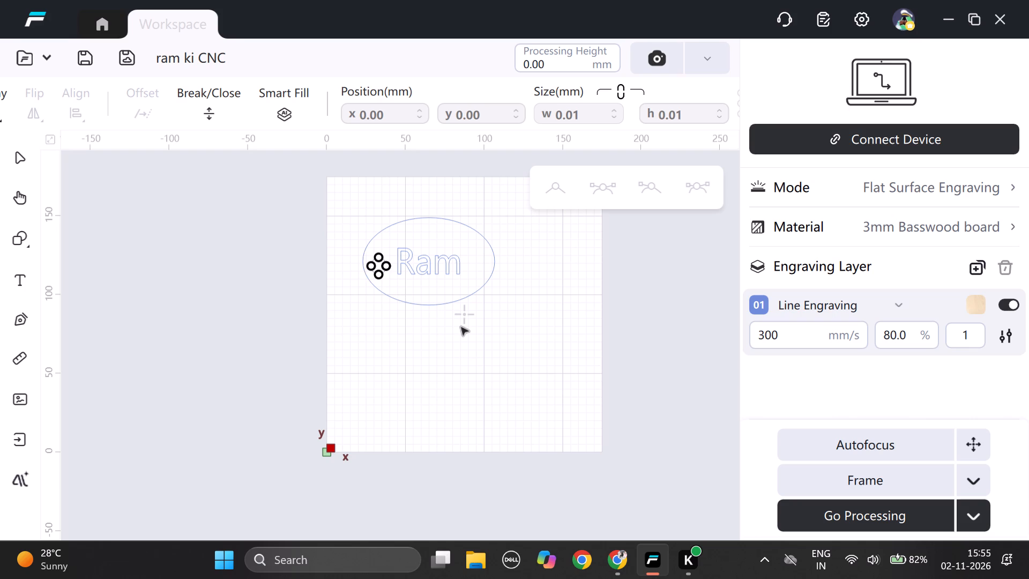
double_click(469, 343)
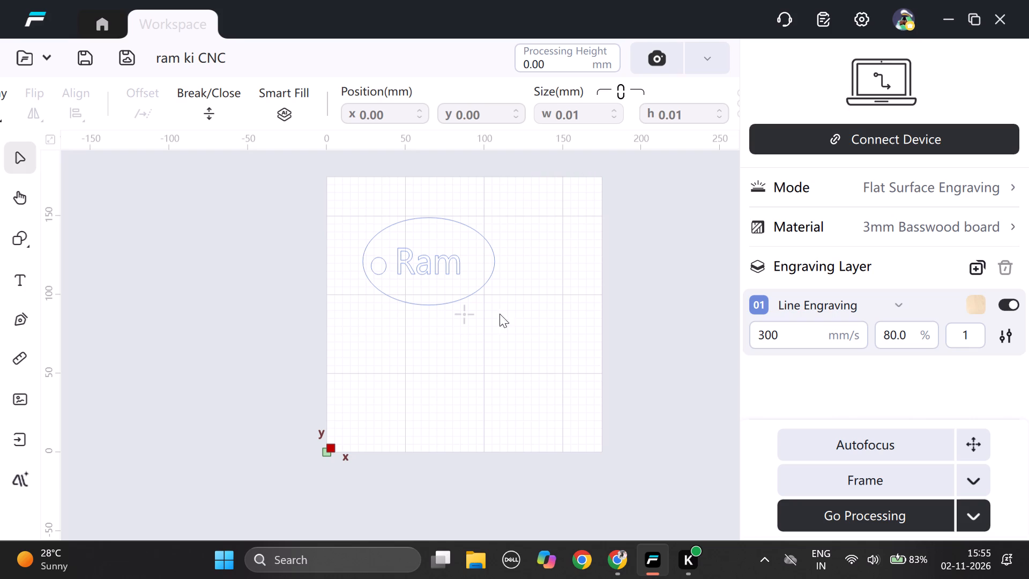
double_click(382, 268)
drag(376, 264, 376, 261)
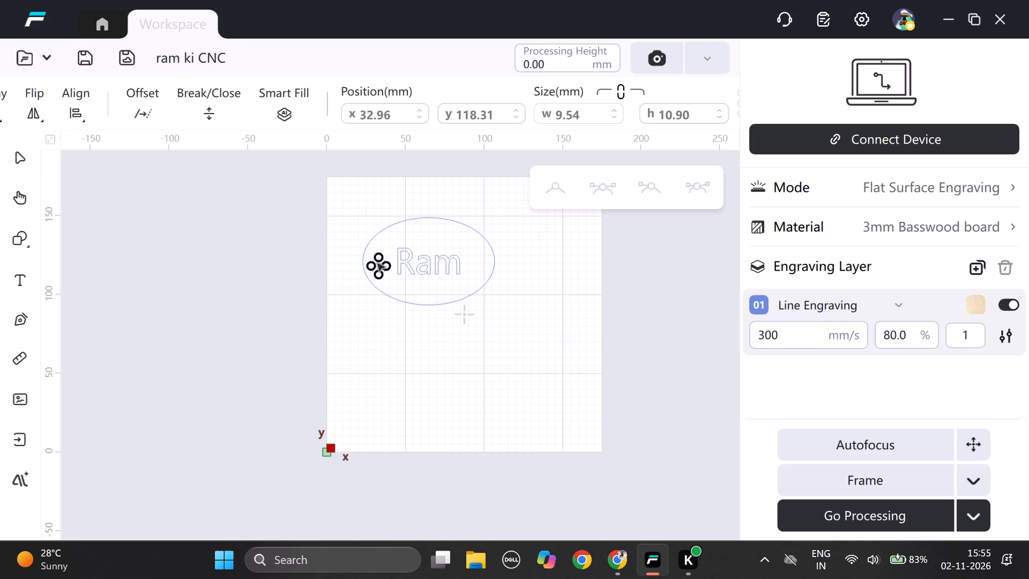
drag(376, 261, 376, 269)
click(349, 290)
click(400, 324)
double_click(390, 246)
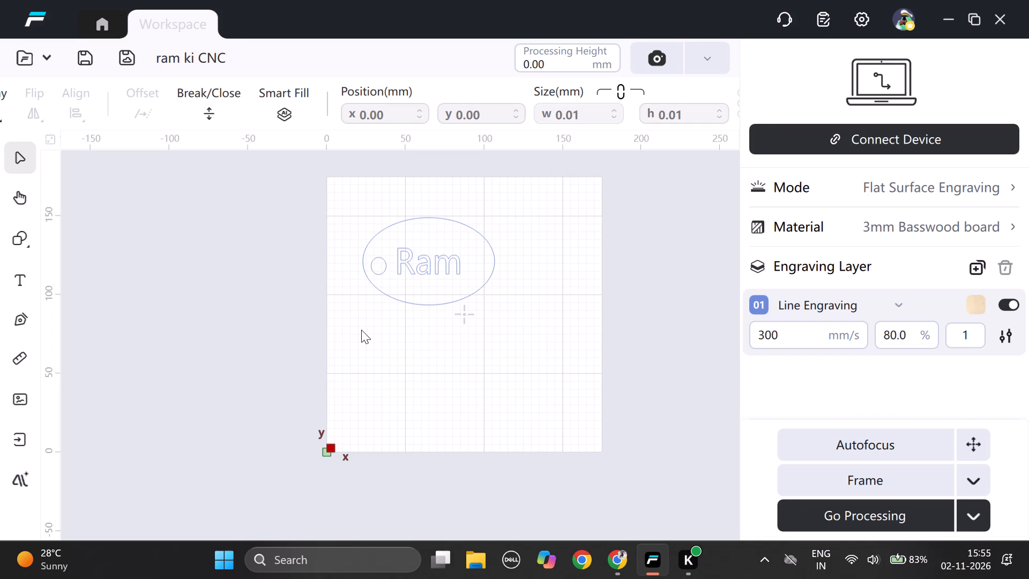
Move the small hole circle to about x 31.3, y 121.2 mm, vertically level with the "Ram" text.
drag(378, 264, 375, 259)
click(410, 363)
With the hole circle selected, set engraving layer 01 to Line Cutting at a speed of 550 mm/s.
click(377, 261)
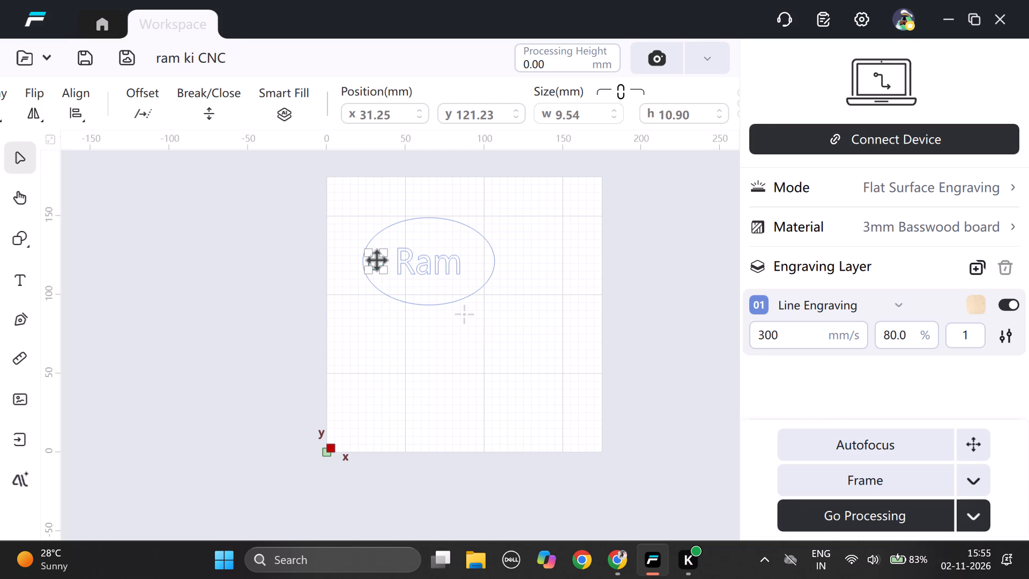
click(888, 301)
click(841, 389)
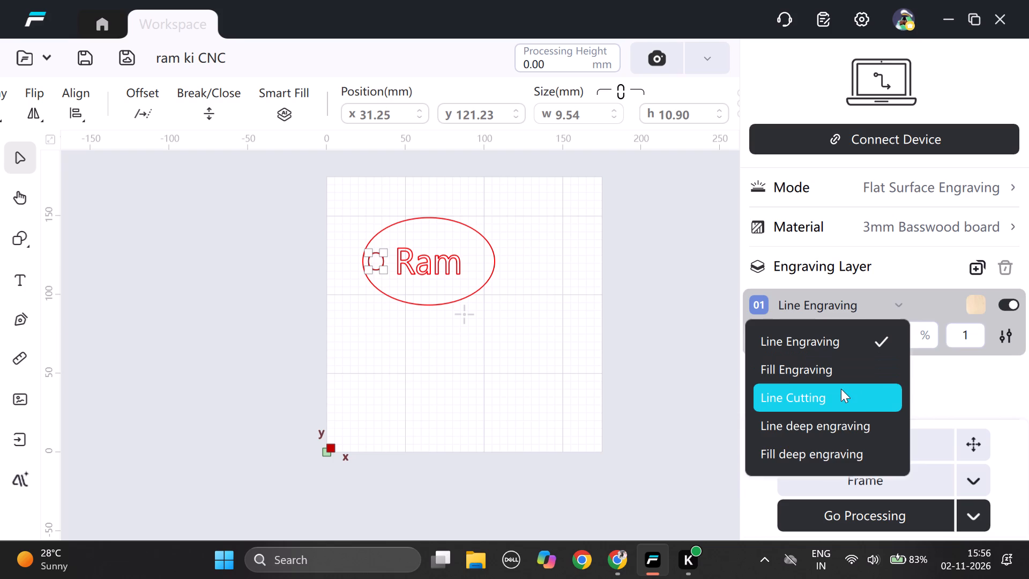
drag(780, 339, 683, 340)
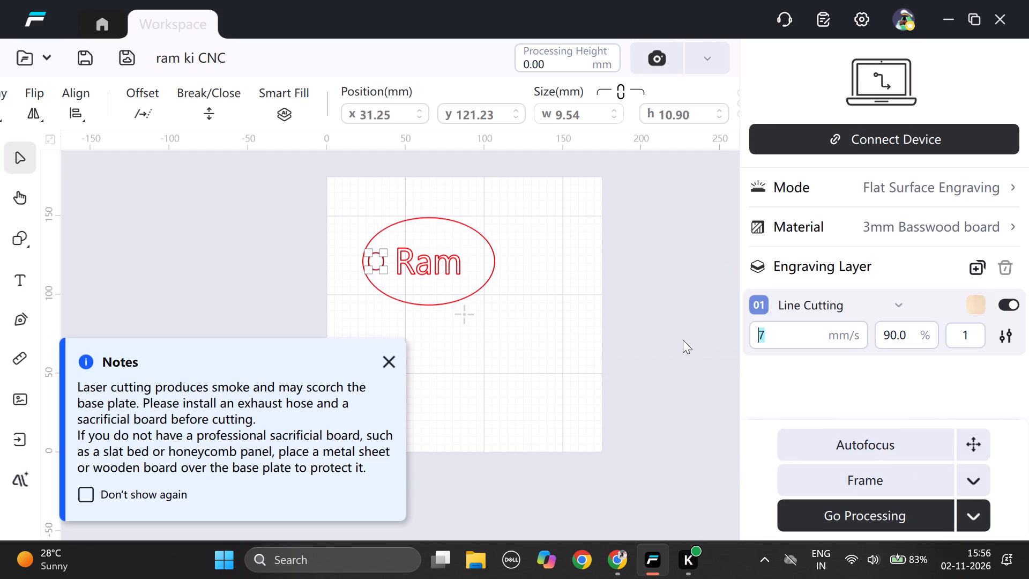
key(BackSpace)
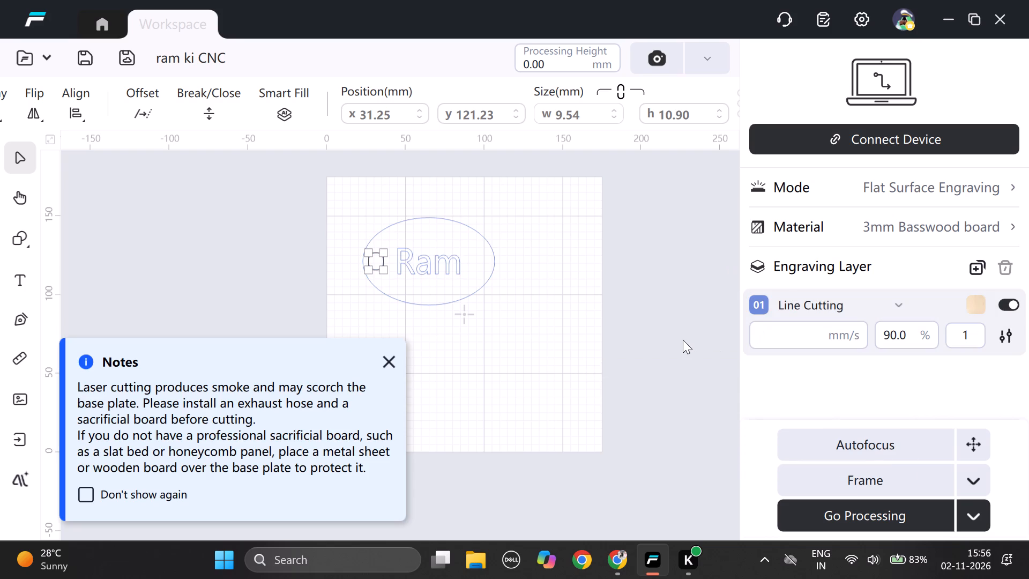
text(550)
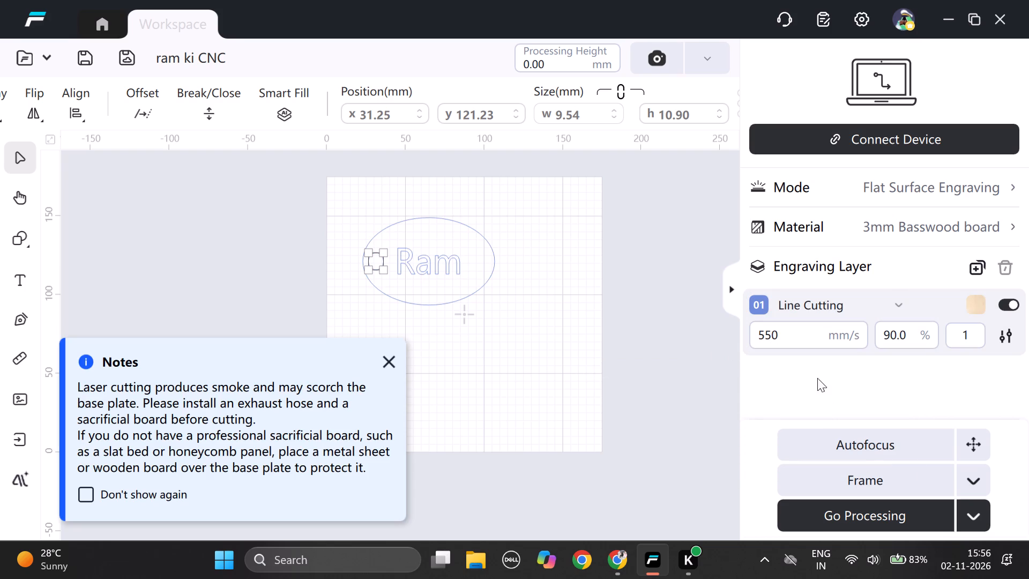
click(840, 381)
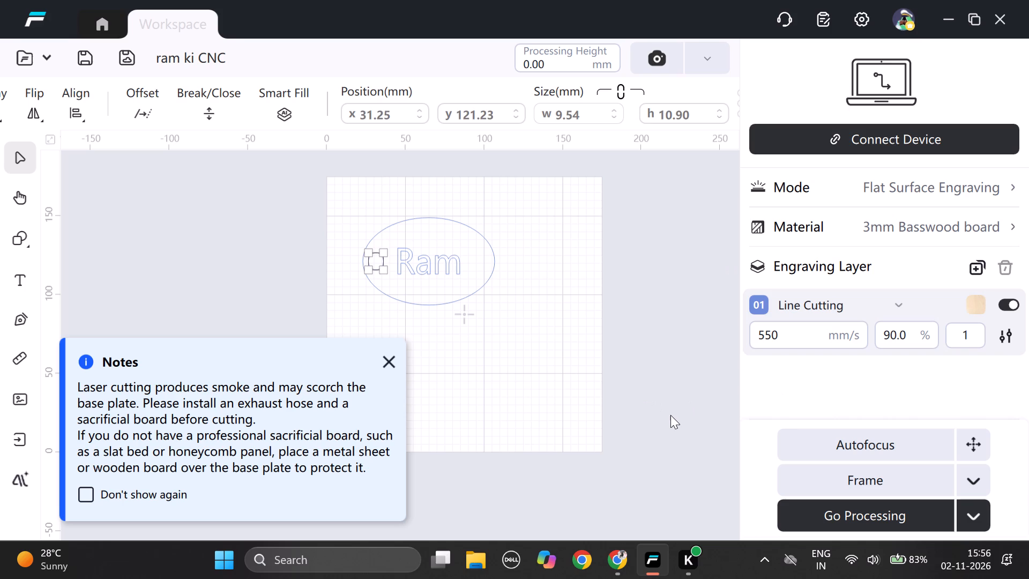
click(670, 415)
With the "Ram" text selected, set engraving layer 01 to Line Engraving at a speed of 400 mm/s.
click(423, 265)
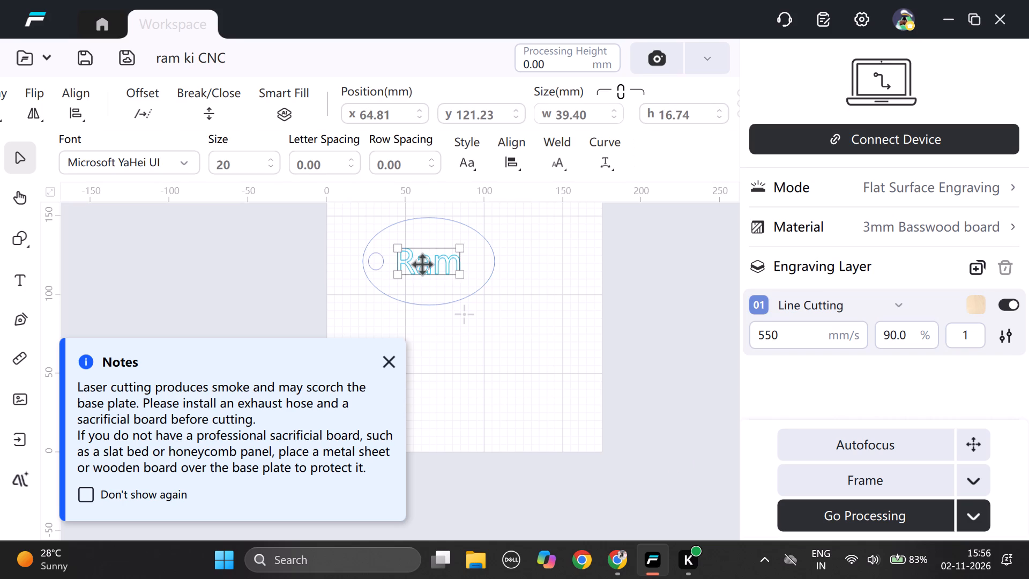
click(877, 303)
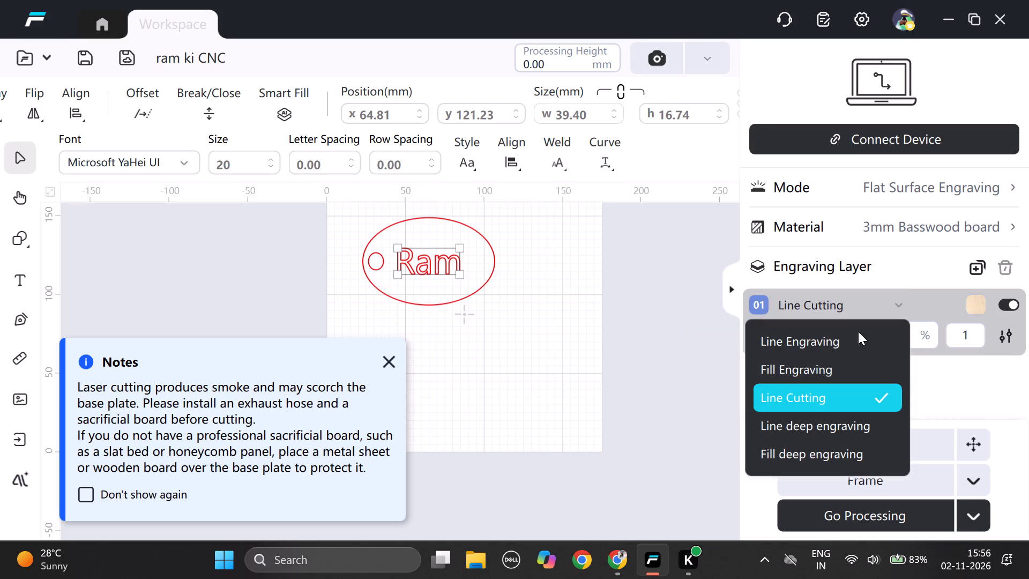
click(830, 343)
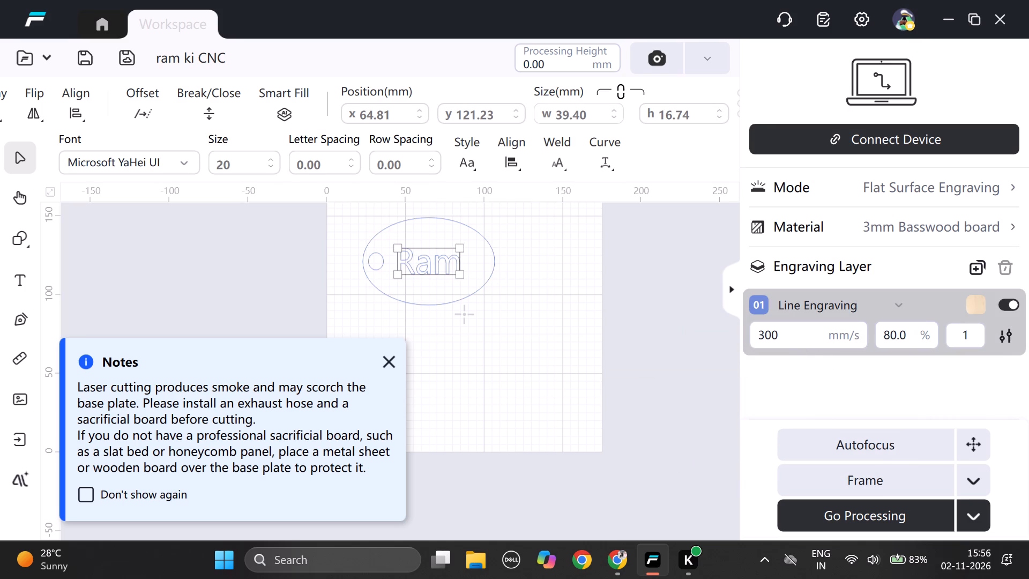
drag(789, 336, 747, 332)
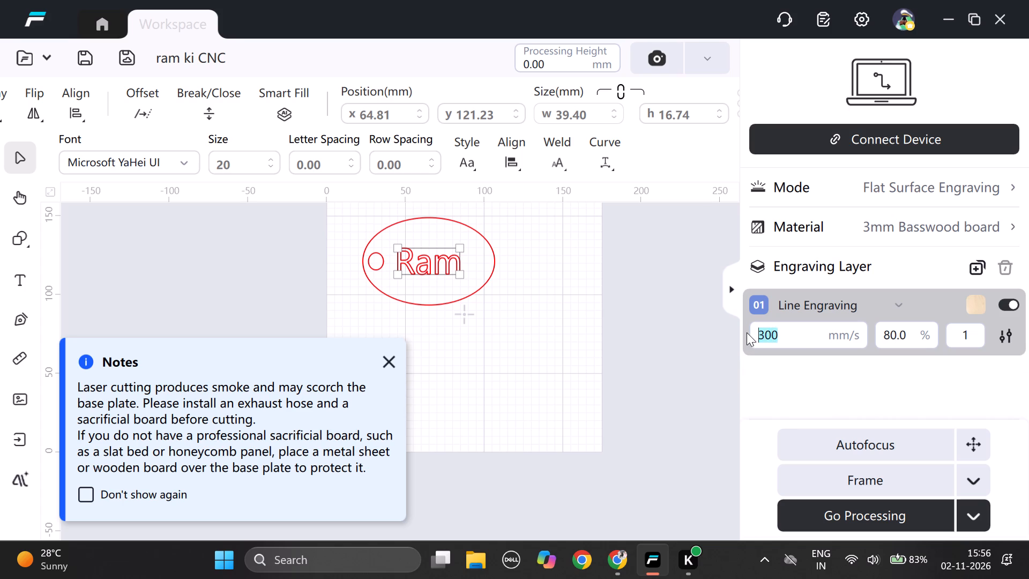
key(BackSpace)
text(400)
click(892, 388)
click(493, 319)
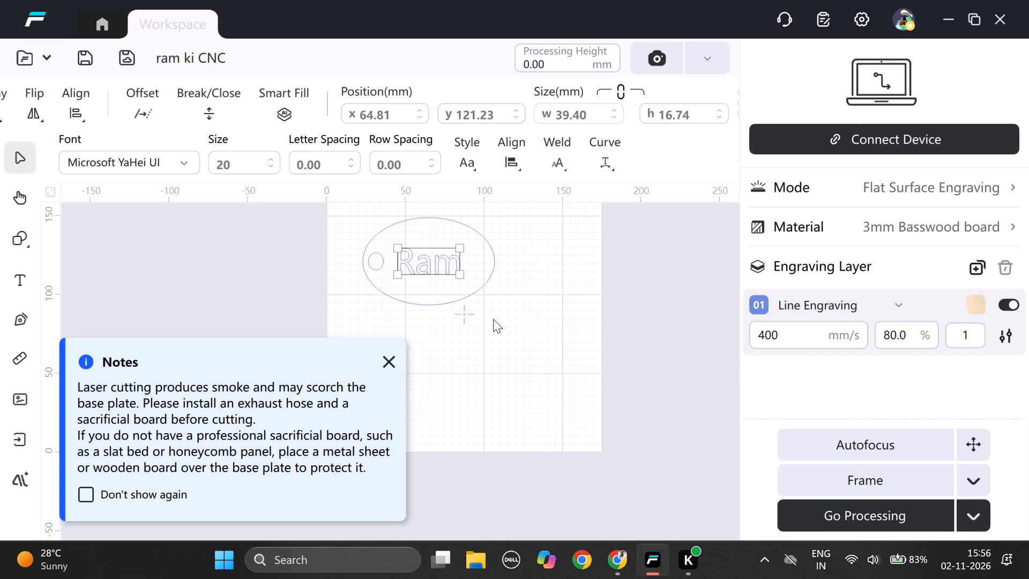